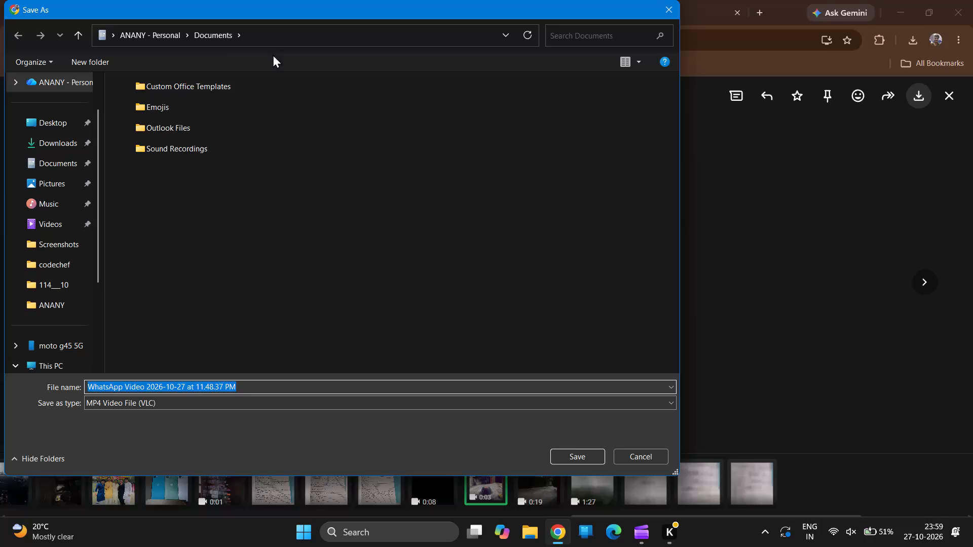
Choose the Desktop folder as the save location for the WhatsApp video.
left_click(70, 131)
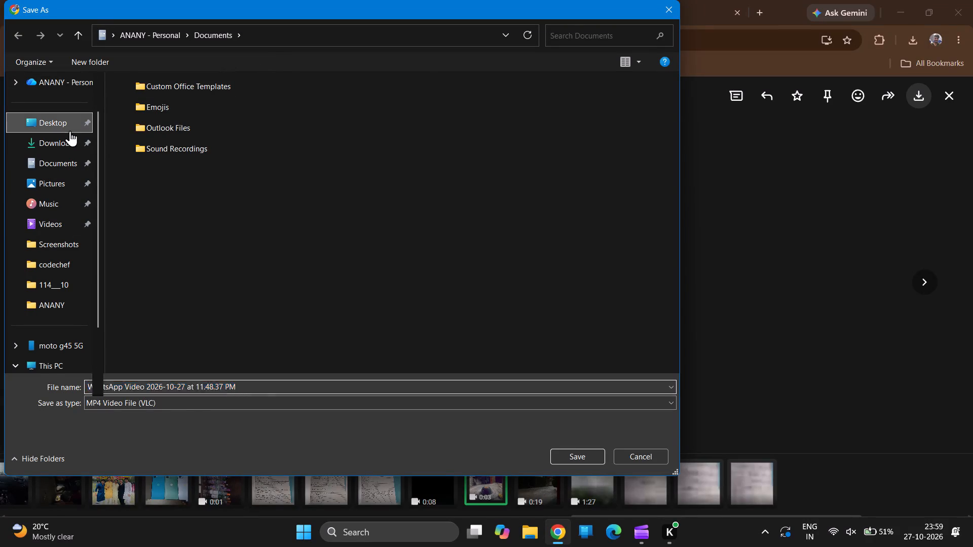
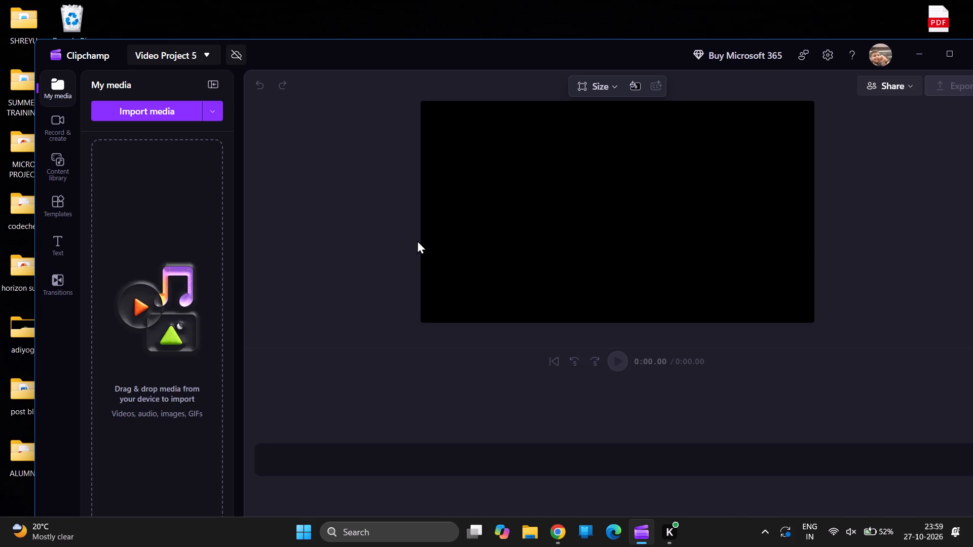
Import the file "WhatsApp Video 2026-10-27 at 11.48.37 PM" from the Desktop folder into the project's media.
left_click(174, 105)
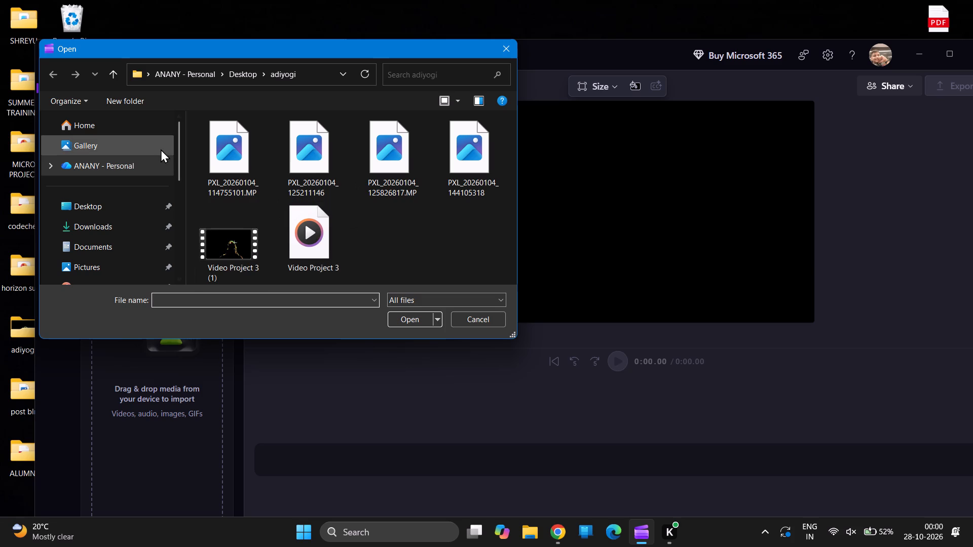
left_click(117, 213)
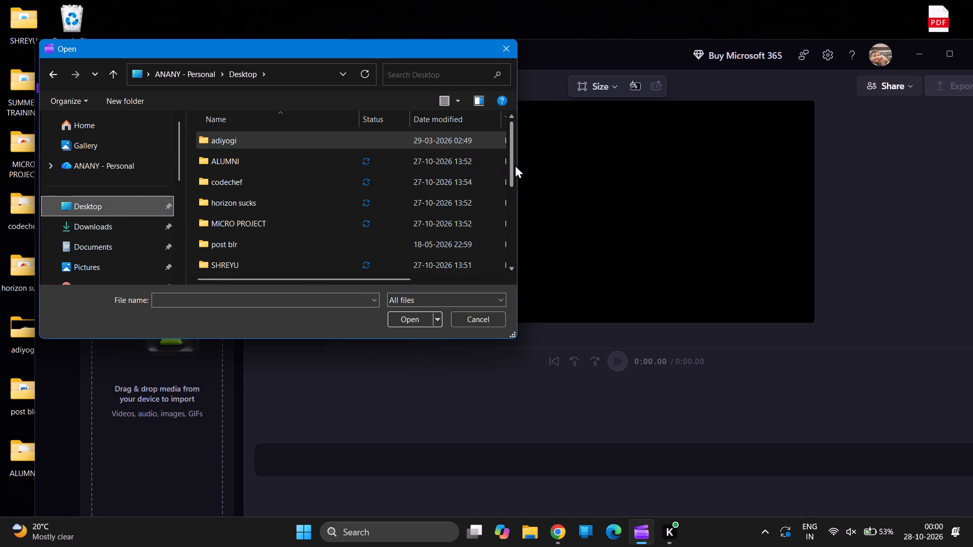
left_click_drag(515, 165, 494, 246)
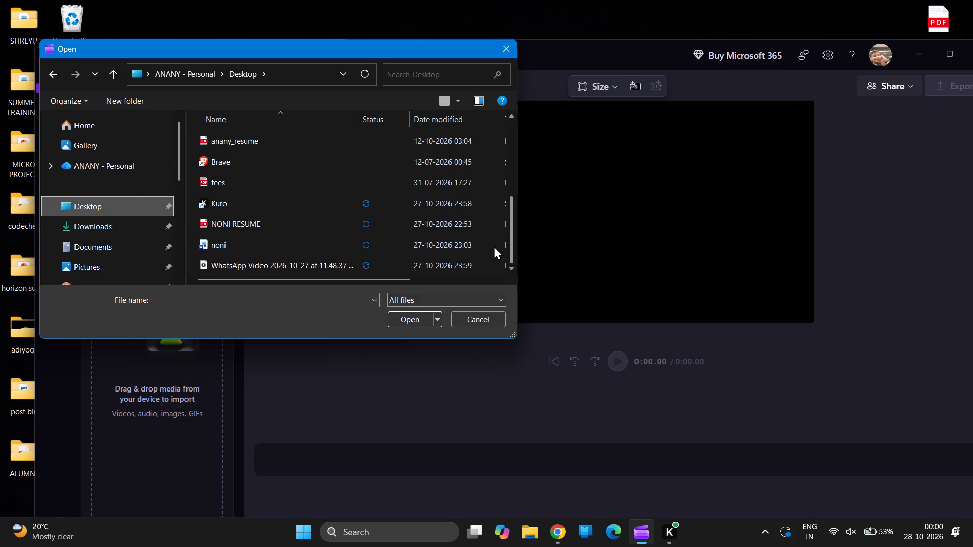
left_click_drag(494, 246, 495, 250)
left_click(406, 261)
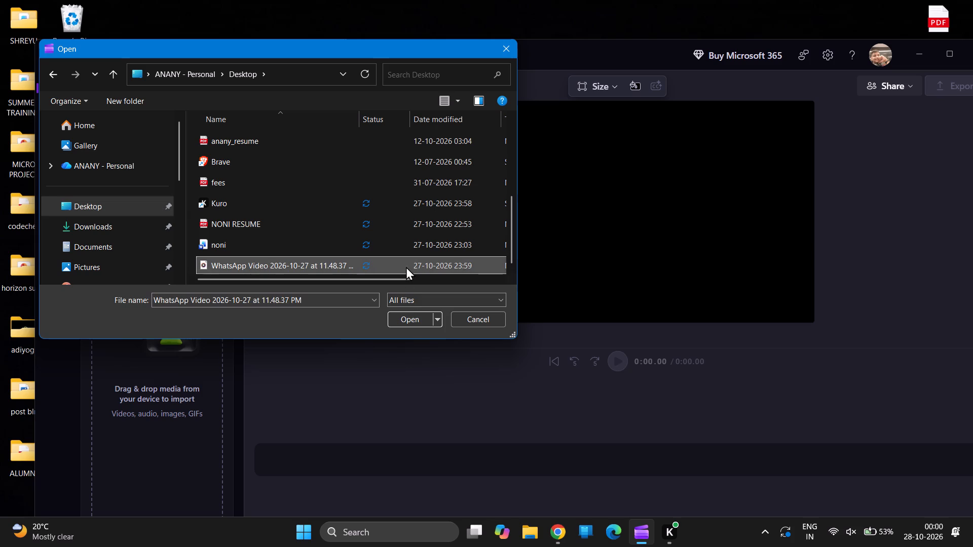
left_click(407, 320)
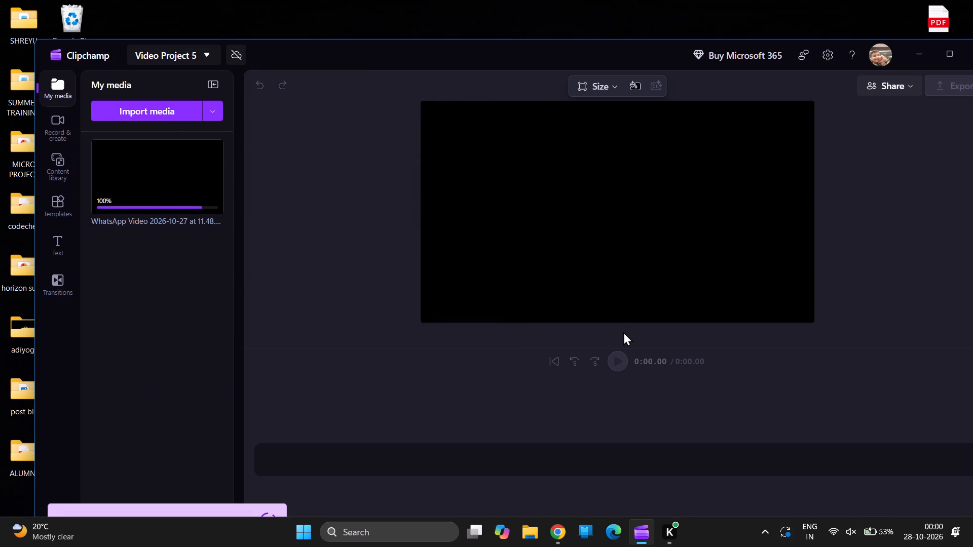
Add the imported WhatsApp video to the project timeline.
left_click(185, 201)
left_click(215, 224)
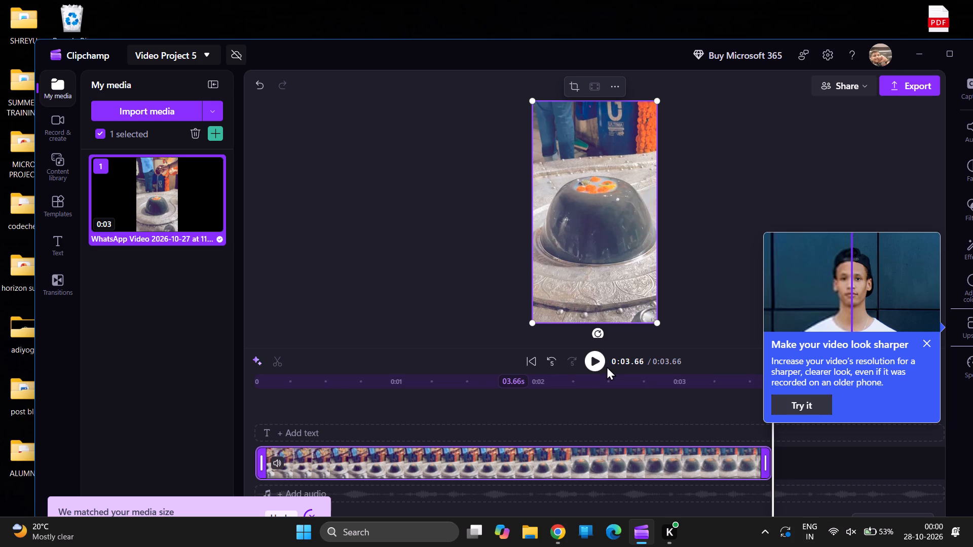
Play the WhatsApp video from the timeline to preview it.
left_click(601, 359)
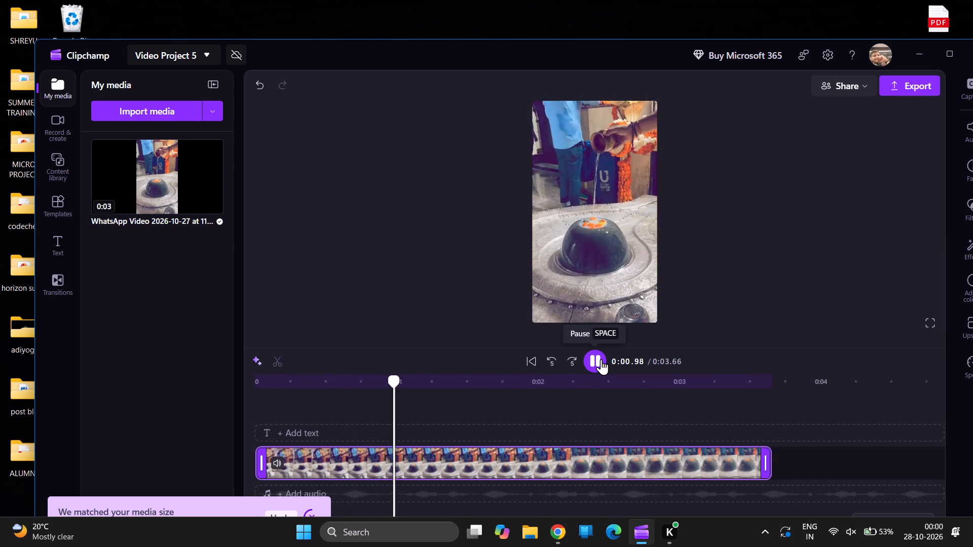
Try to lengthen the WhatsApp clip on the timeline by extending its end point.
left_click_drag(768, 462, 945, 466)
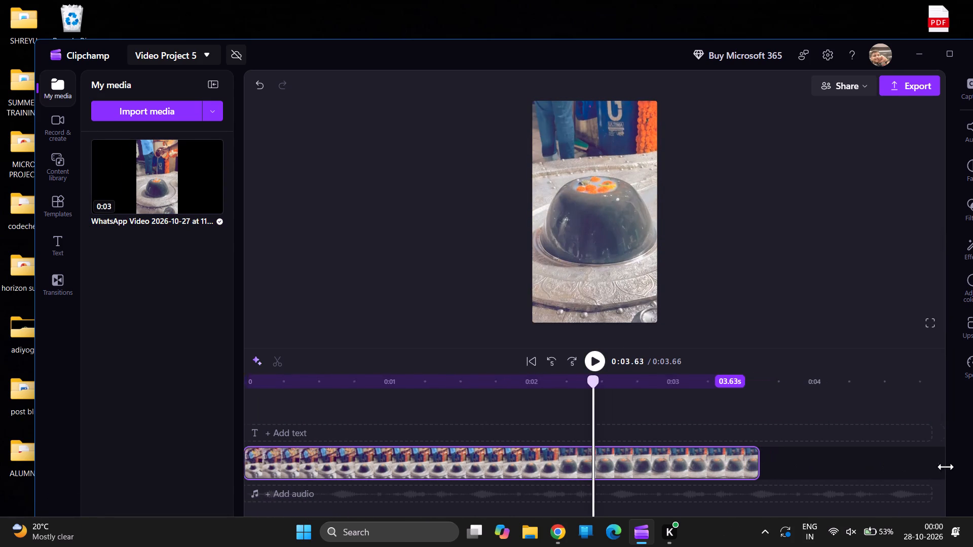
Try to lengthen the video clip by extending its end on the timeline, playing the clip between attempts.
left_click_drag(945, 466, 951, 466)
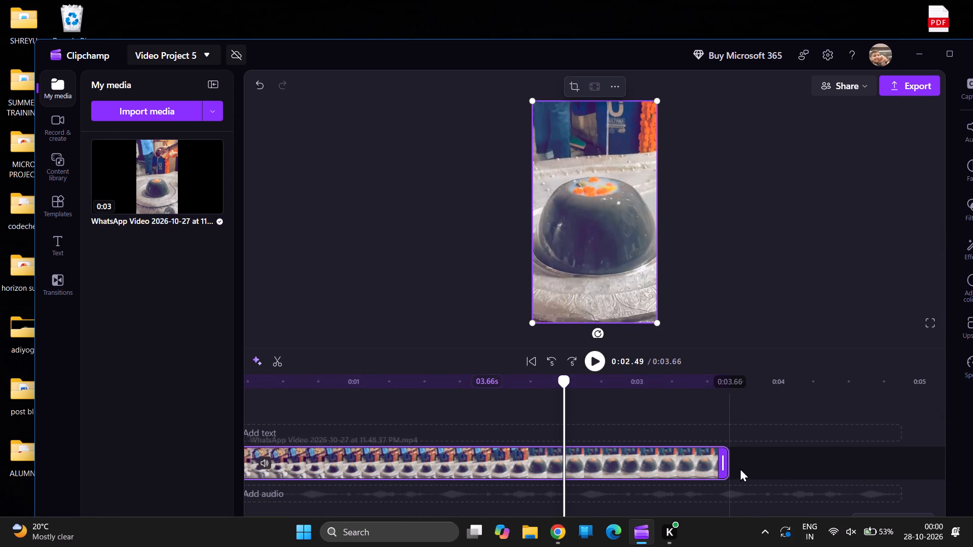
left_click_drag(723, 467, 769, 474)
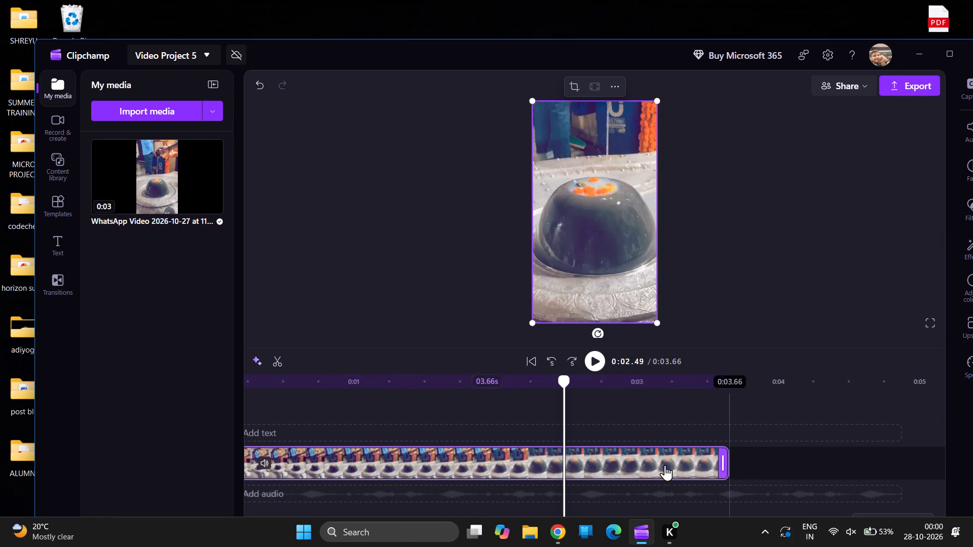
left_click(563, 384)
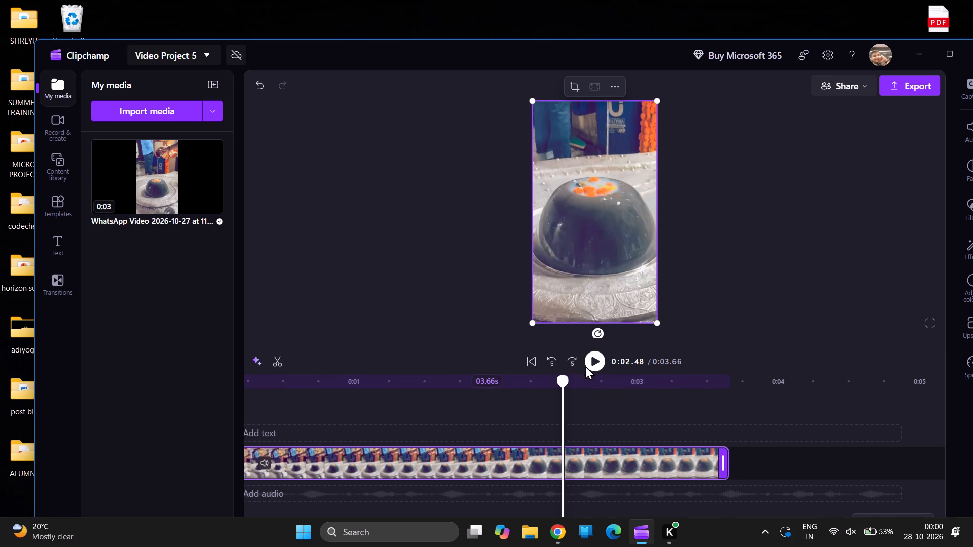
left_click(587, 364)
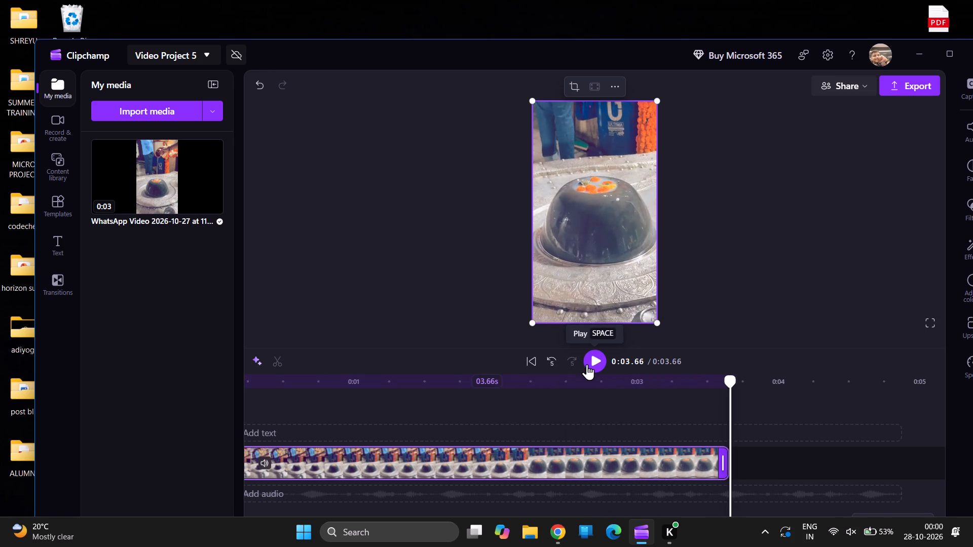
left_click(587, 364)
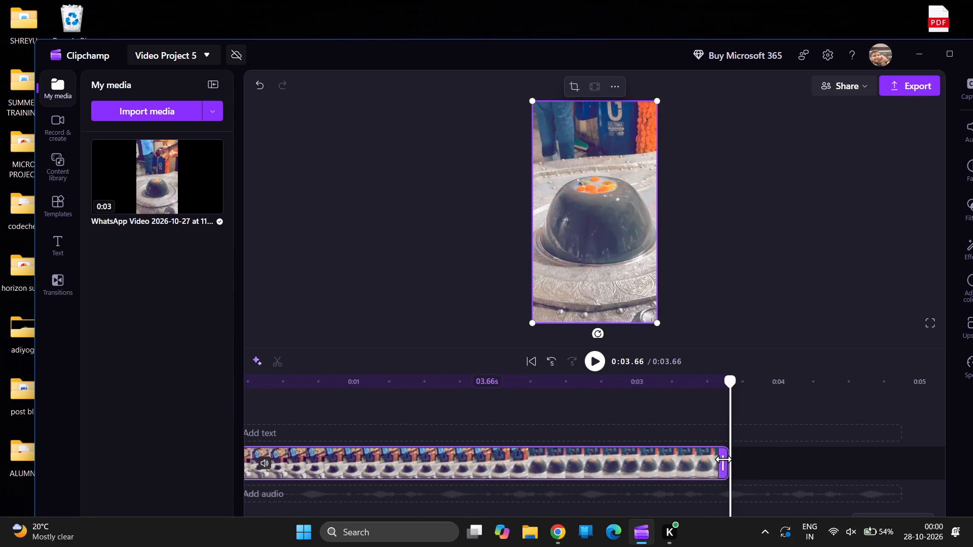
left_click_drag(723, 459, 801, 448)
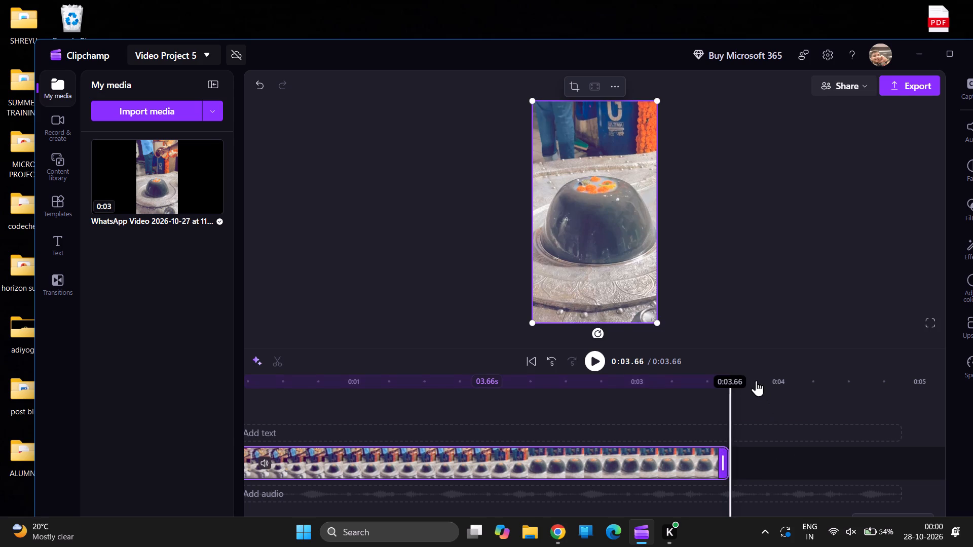
Preview the video in full screen, and return to the editor.
left_click(927, 326)
left_click(683, 317)
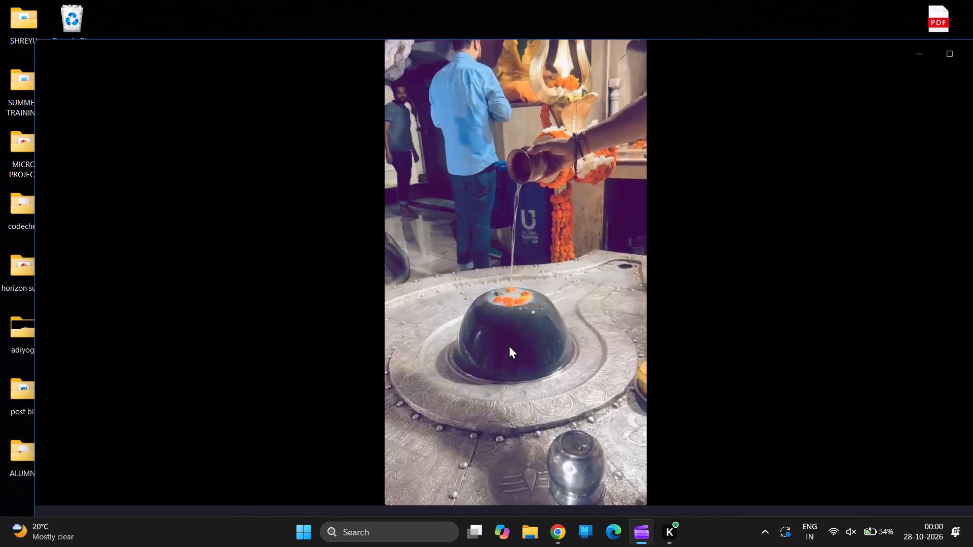
key("Escape")
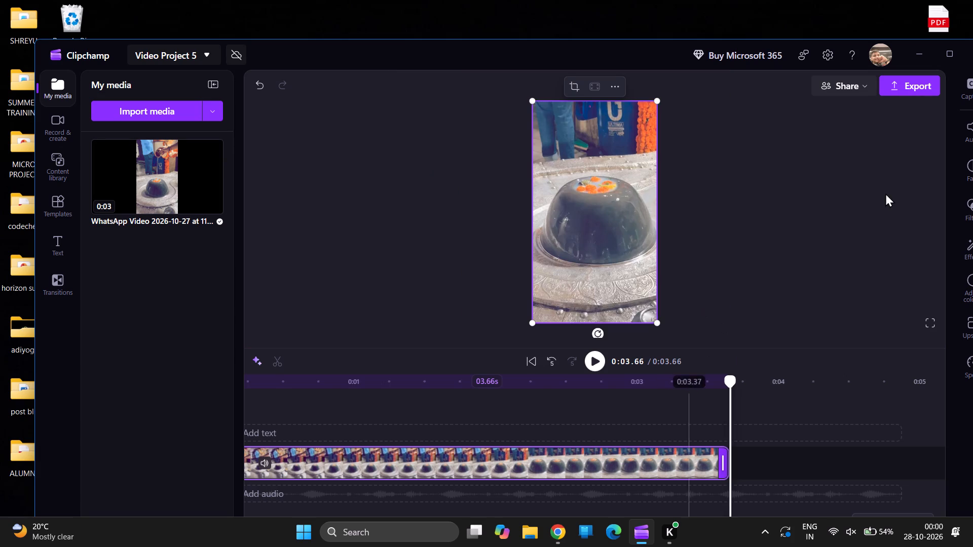
Maximize the editor window and fit the whole clip to the timeline, keeping the timeline expanded.
left_click(961, 55)
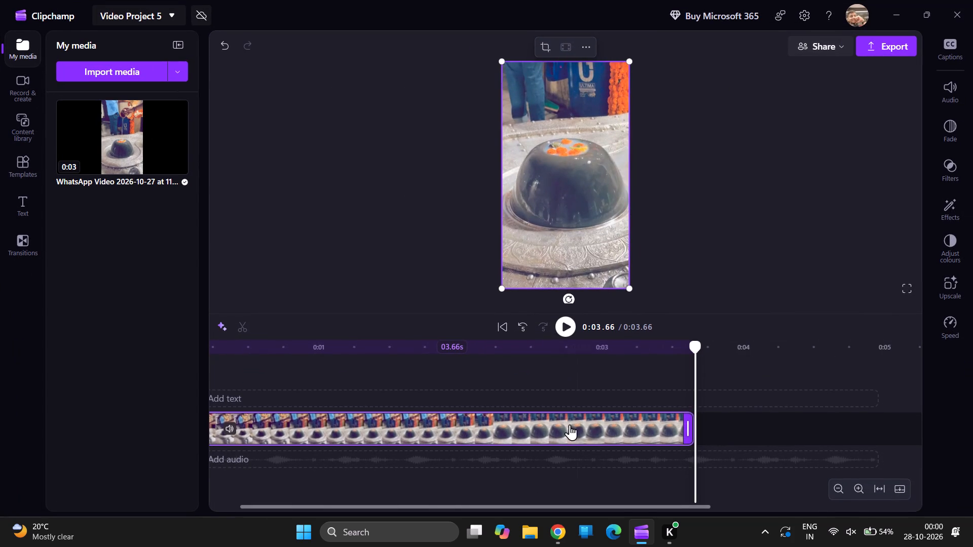
left_click(877, 494)
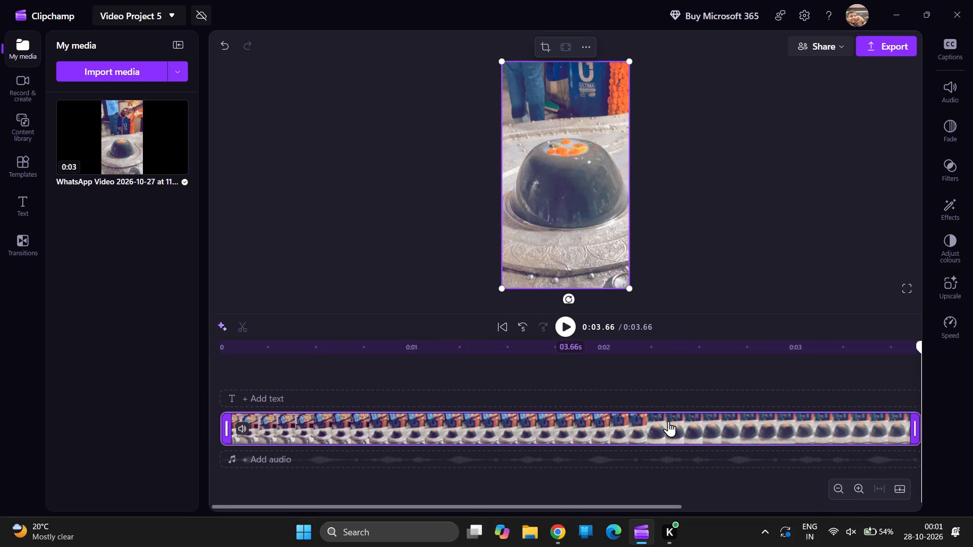
left_click(903, 492)
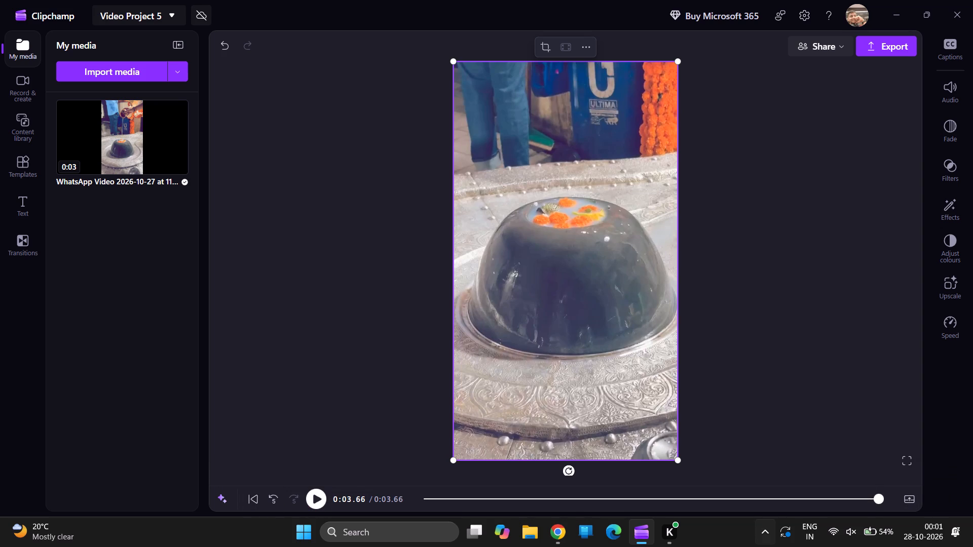
left_click(906, 497)
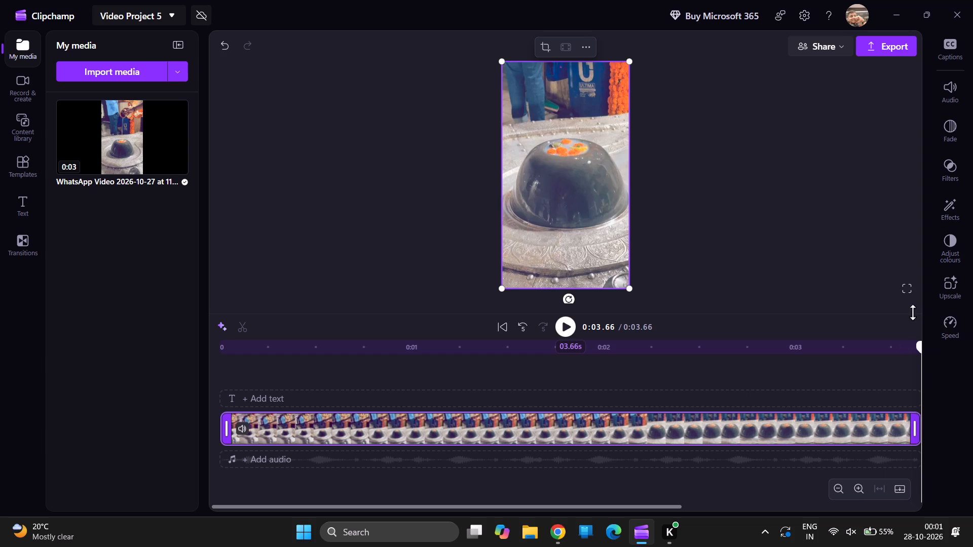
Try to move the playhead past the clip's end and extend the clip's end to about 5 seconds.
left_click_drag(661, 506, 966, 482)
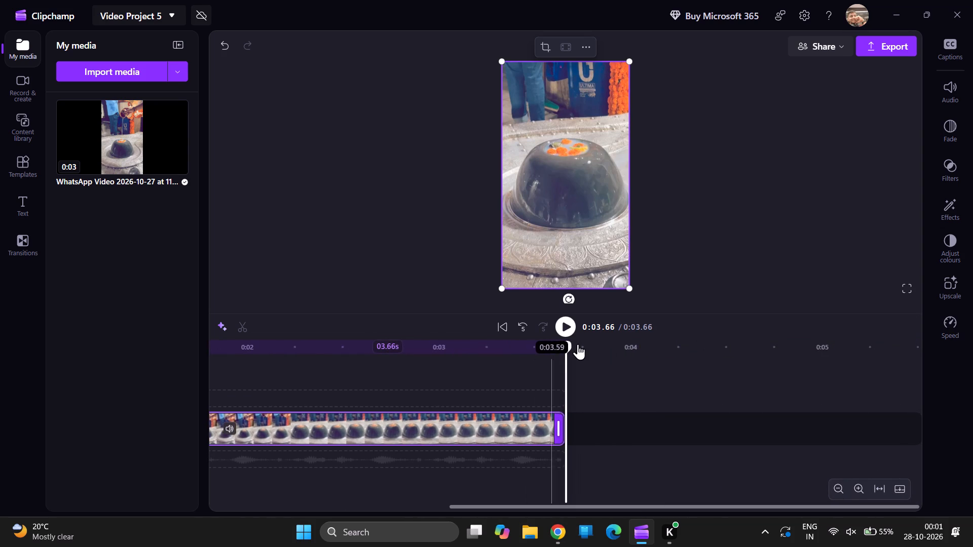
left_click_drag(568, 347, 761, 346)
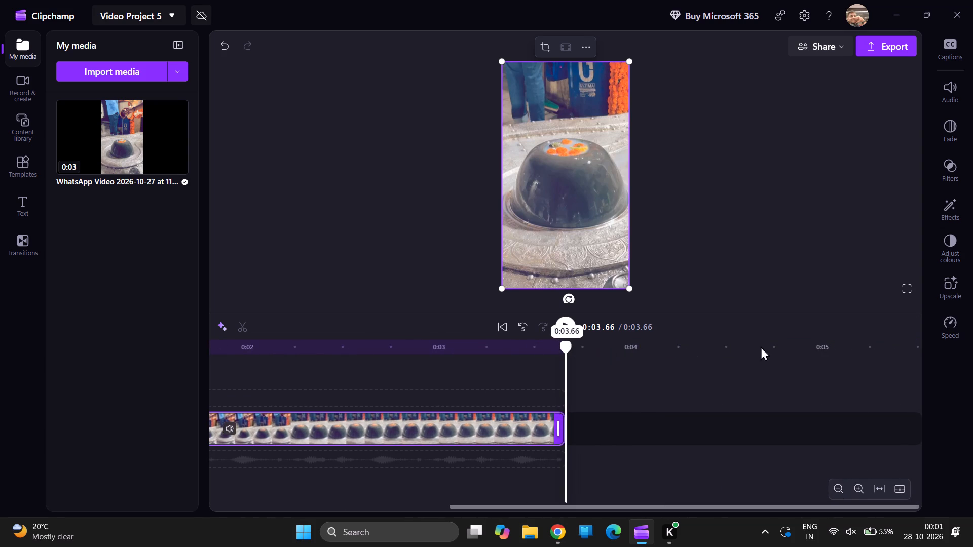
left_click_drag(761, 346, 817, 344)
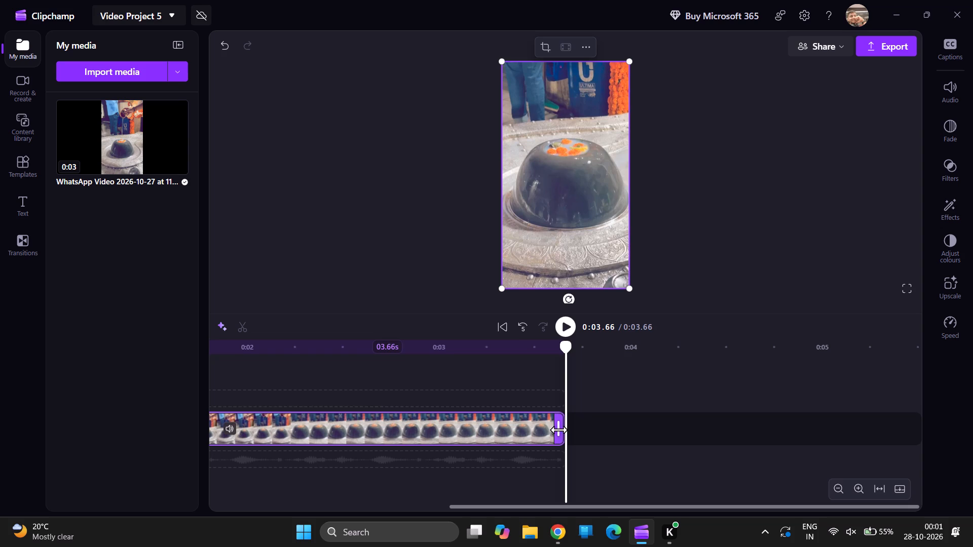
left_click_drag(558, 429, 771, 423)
Slow the video clip down to a speed of 0.4x.
left_click(962, 331)
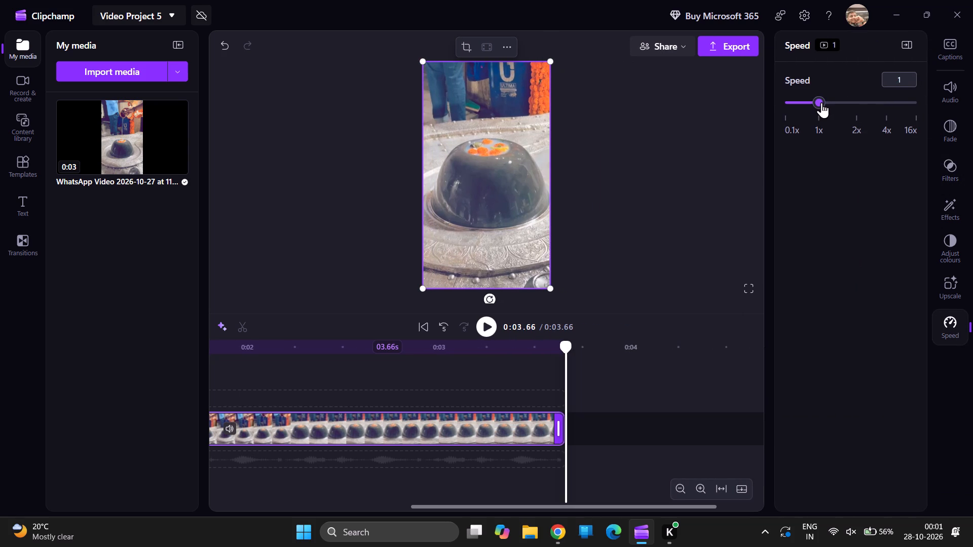
left_click_drag(821, 102, 811, 106)
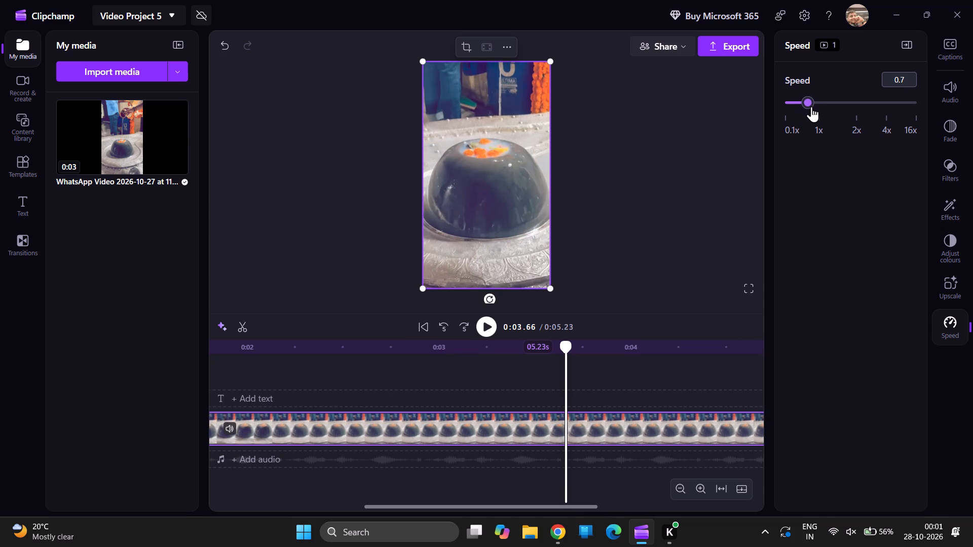
left_click_drag(811, 106, 809, 108)
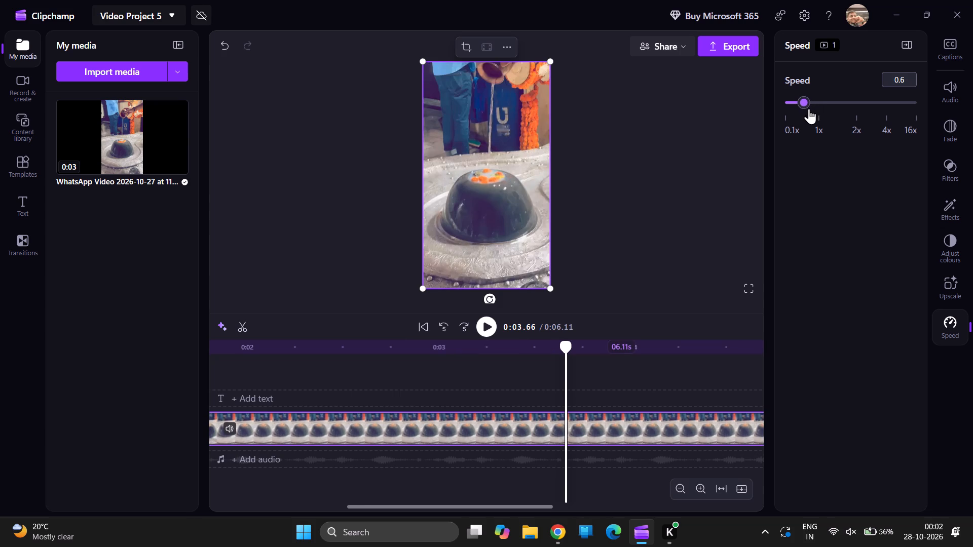
left_click_drag(809, 108, 808, 109)
left_click_drag(808, 109, 804, 110)
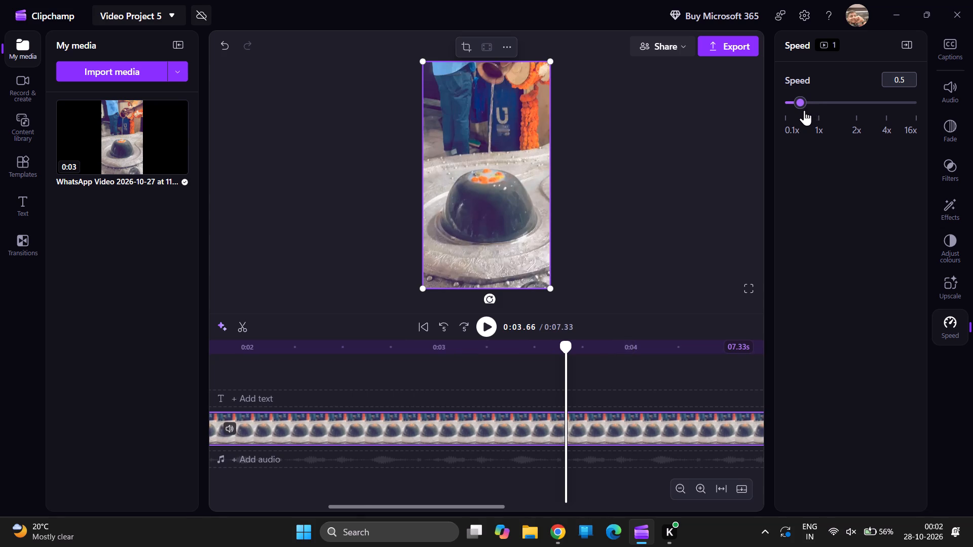
left_click_drag(804, 110, 802, 112)
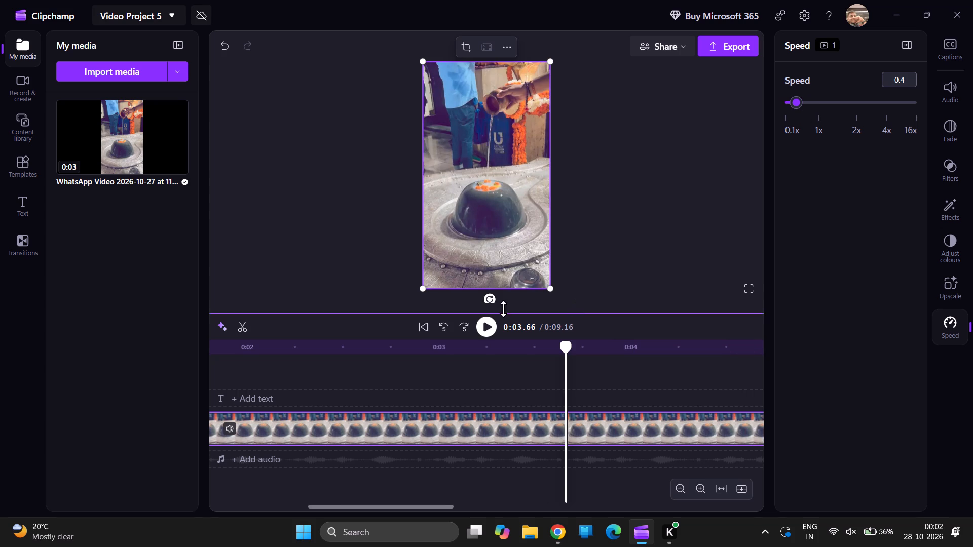
Play the slowed clip to check its motion.
left_click(483, 330)
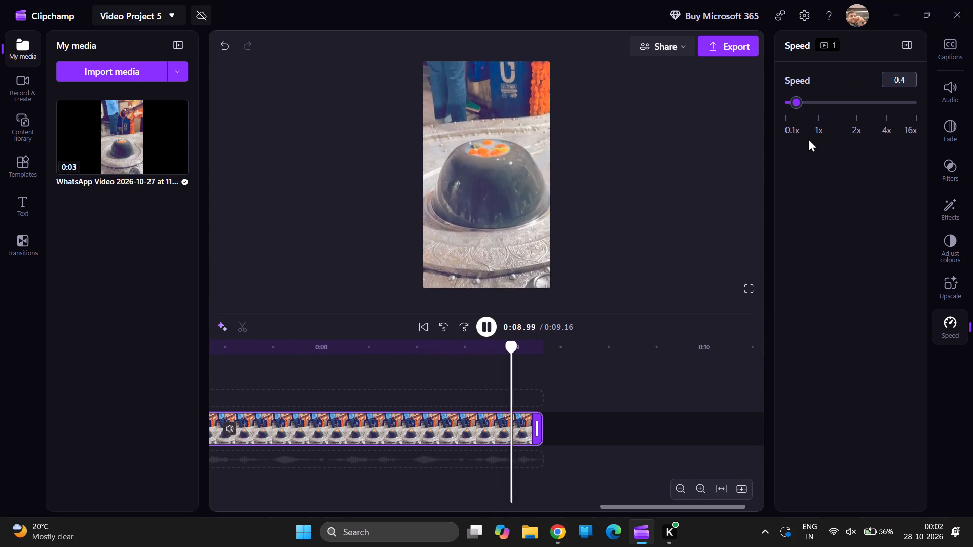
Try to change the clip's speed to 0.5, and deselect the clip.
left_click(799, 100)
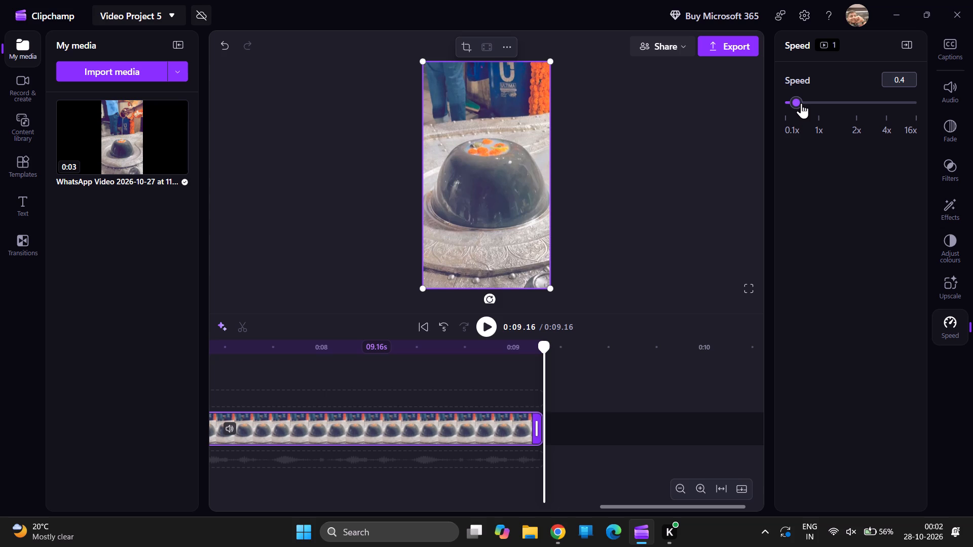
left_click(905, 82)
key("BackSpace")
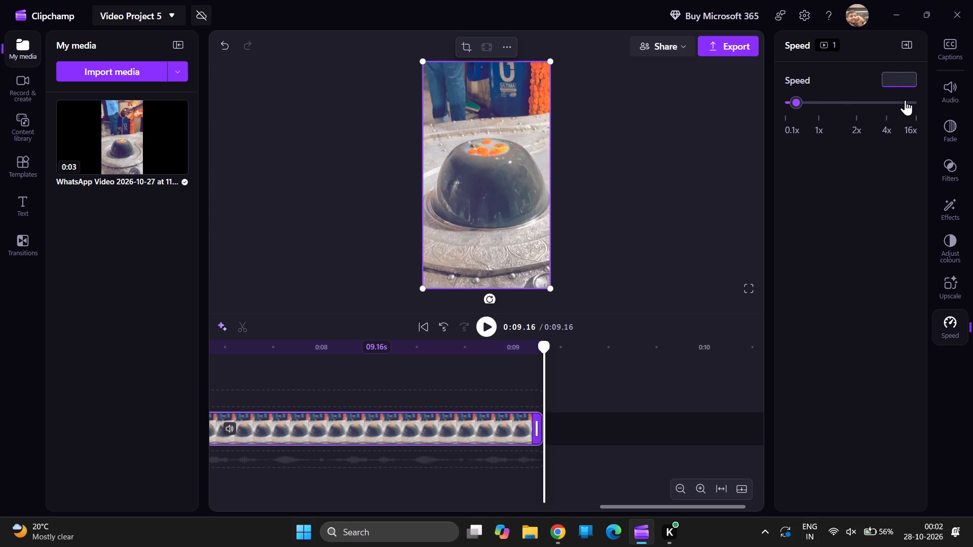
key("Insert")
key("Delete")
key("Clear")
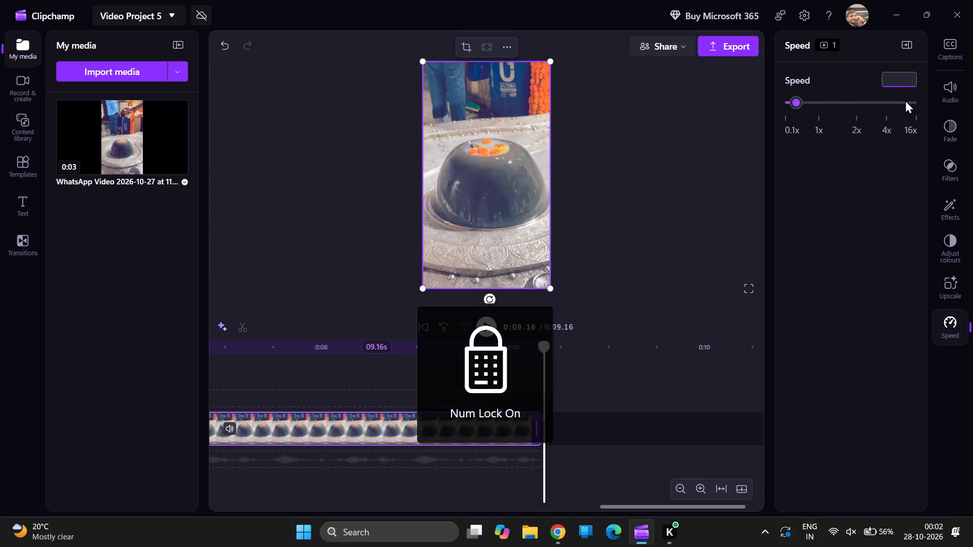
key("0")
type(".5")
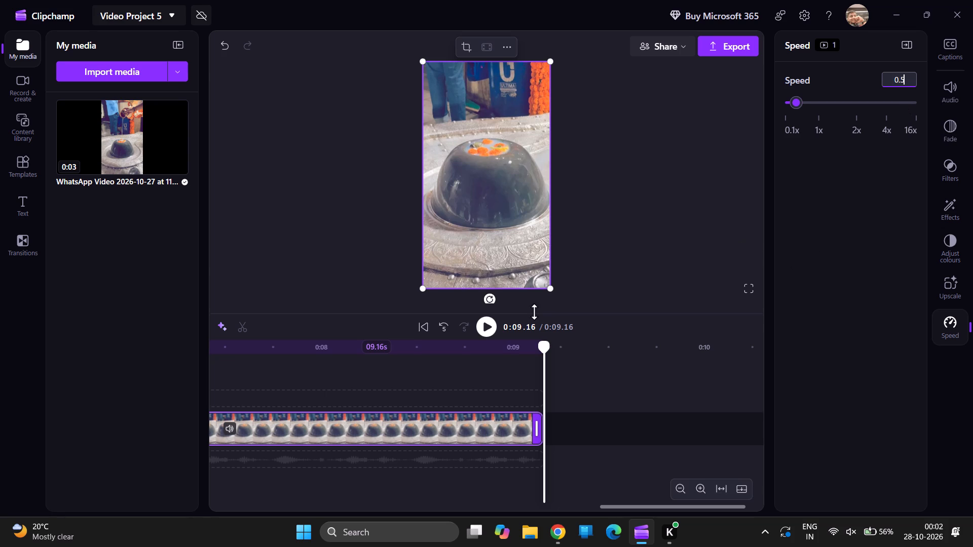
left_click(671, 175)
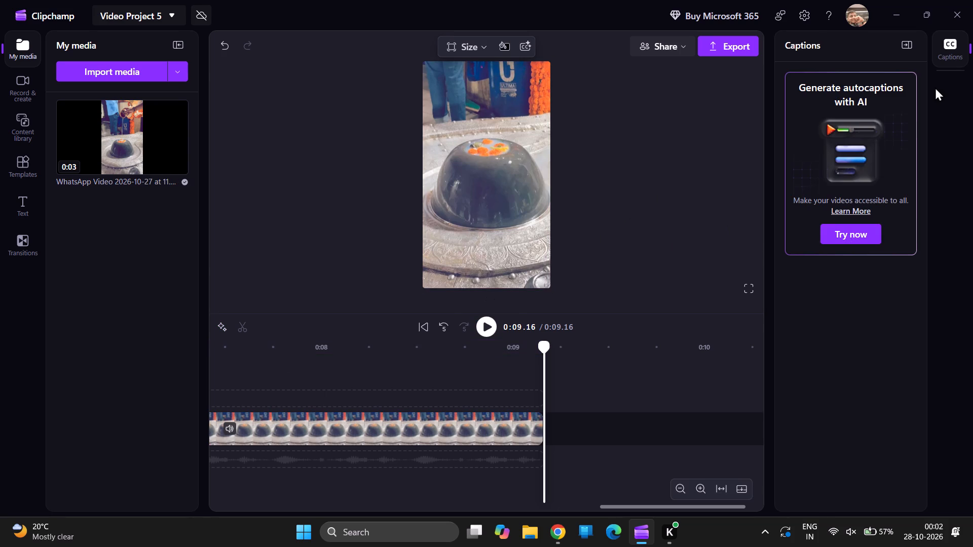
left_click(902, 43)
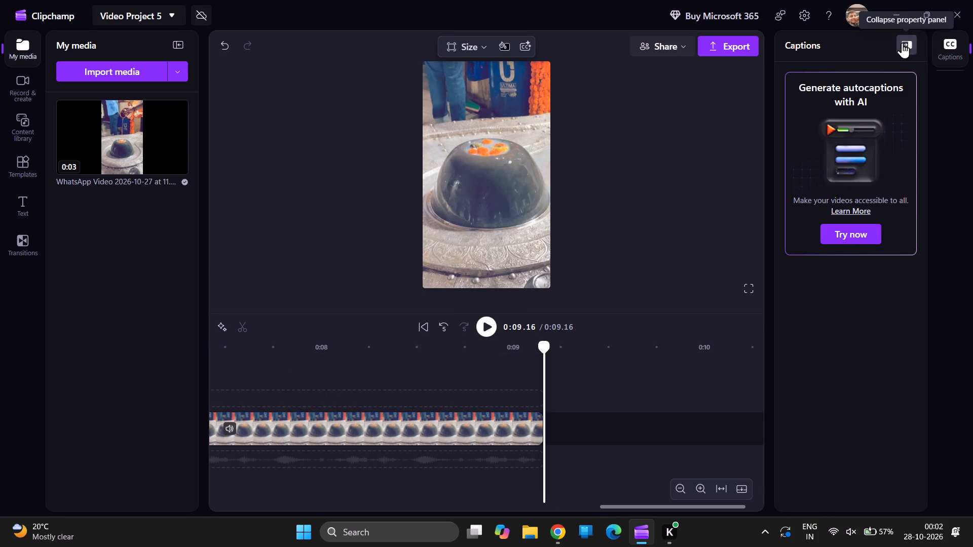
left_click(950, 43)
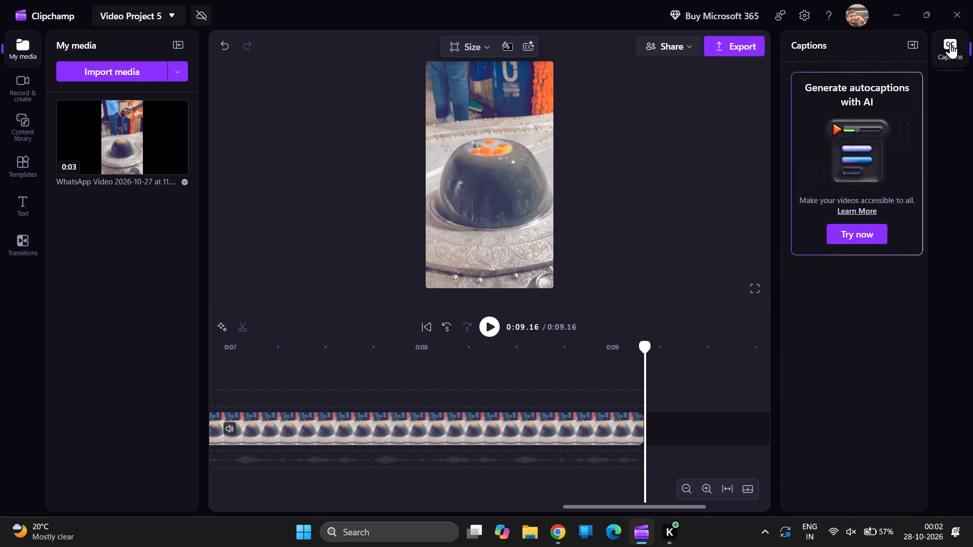
Play the slowed video again from the beginning.
left_click(483, 320)
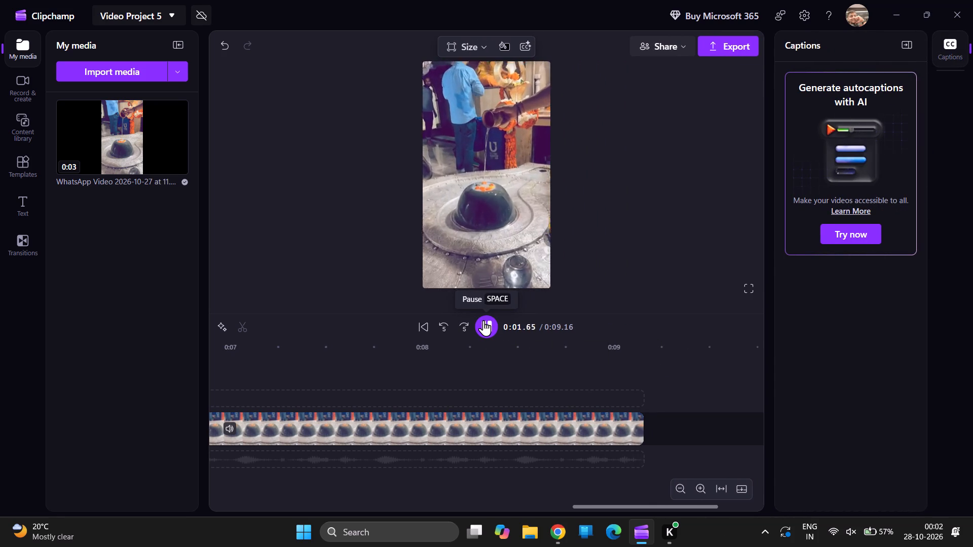
Set the video's aspect ratio to Vertical 9:16 for Instagram Reels and TikTok.
left_click(467, 52)
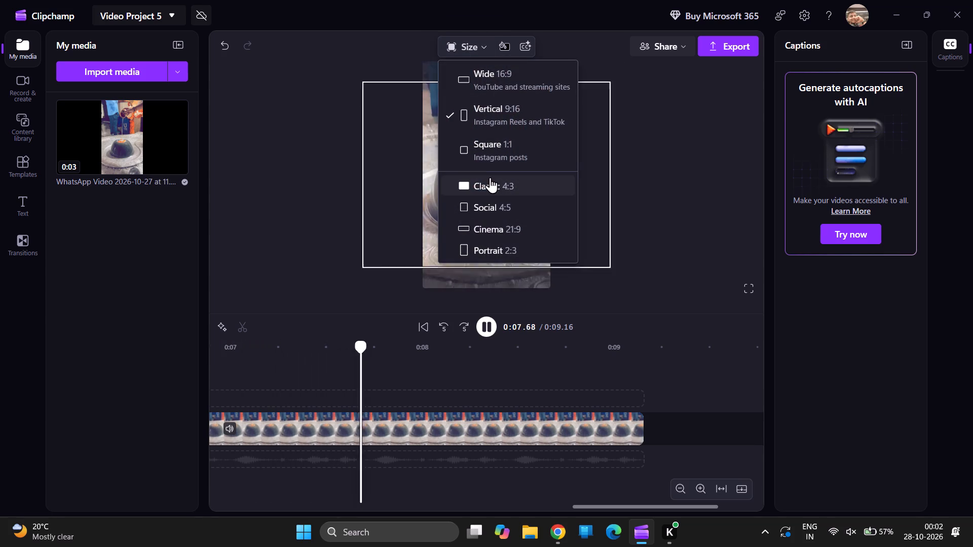
left_click(496, 121)
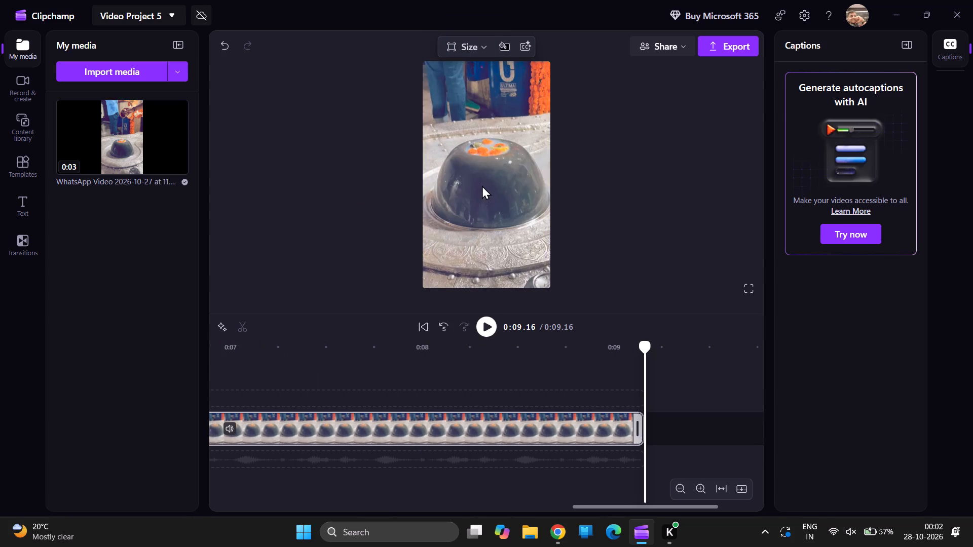
Collapse the timeline to enlarge the video preview.
left_click(738, 488)
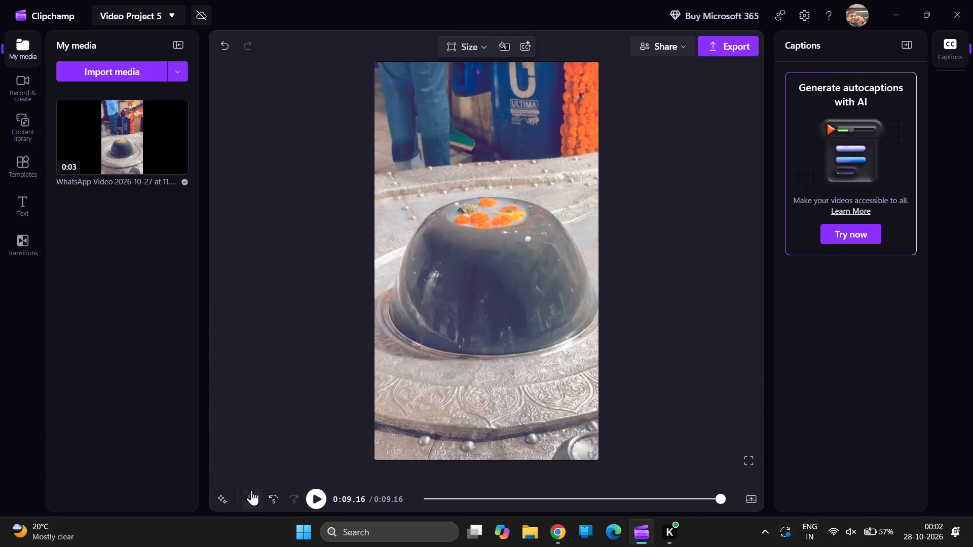
Play the vertical temple video in full screen to review it, and return to the editor.
left_click(758, 456)
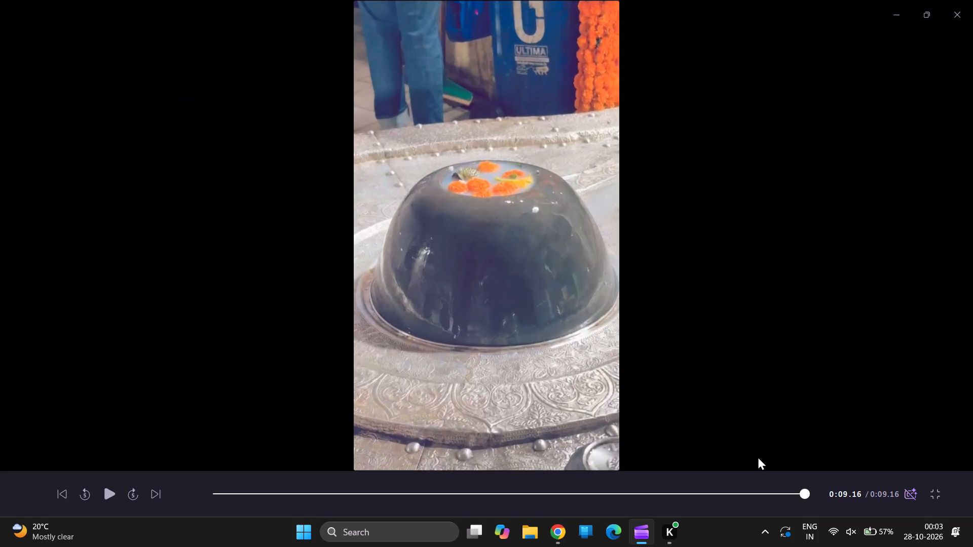
left_click(105, 492)
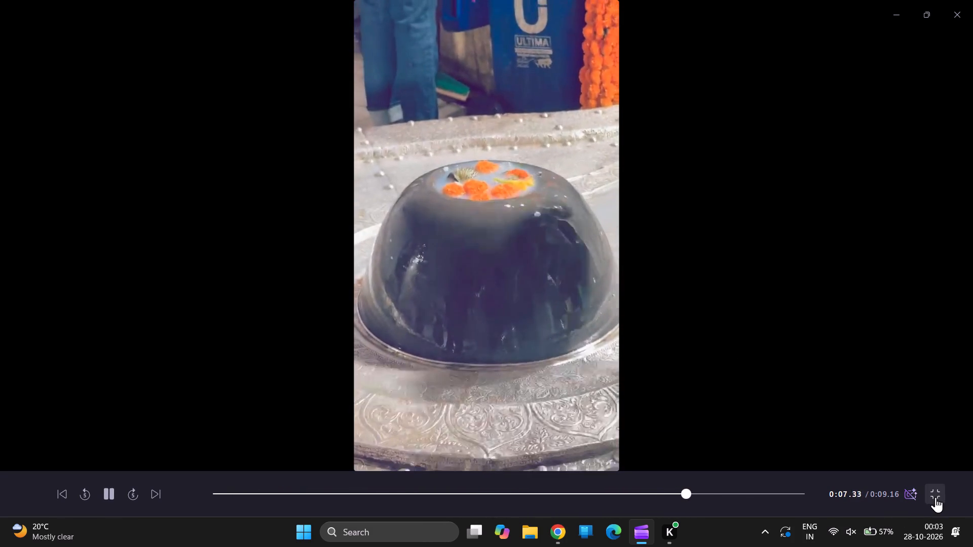
left_click(935, 497)
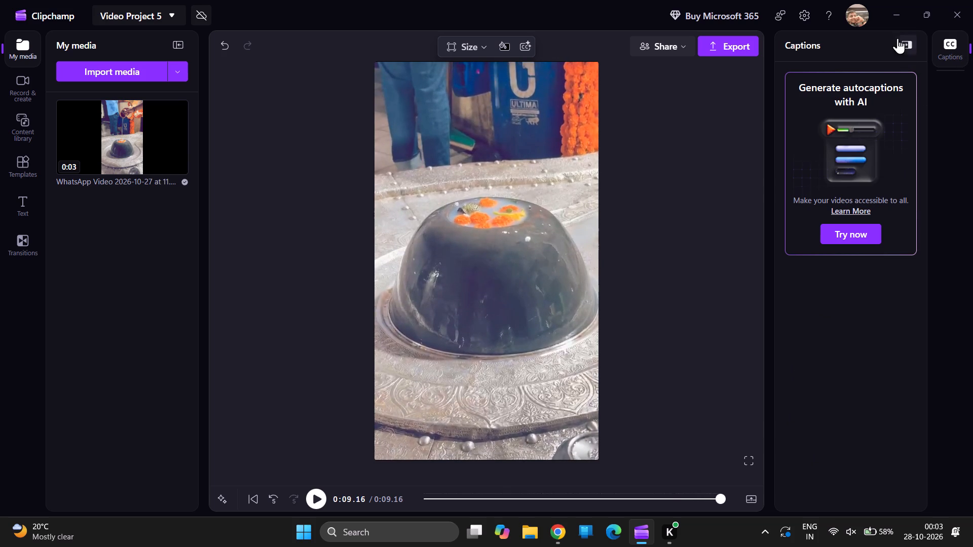
Collapse the captions area to give the video preview more room.
left_click(914, 50)
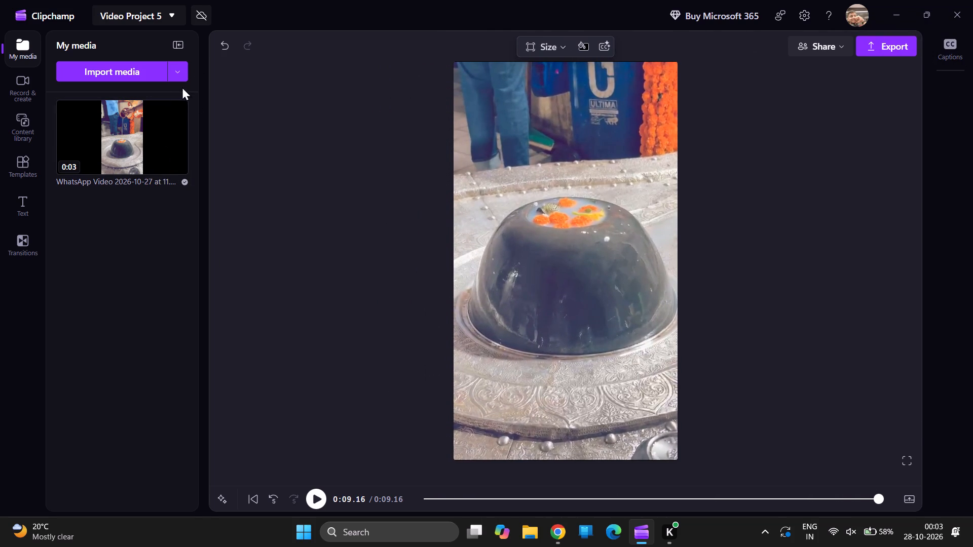
Look through the Instagram templates, the available transitions and the text styles.
left_click(15, 162)
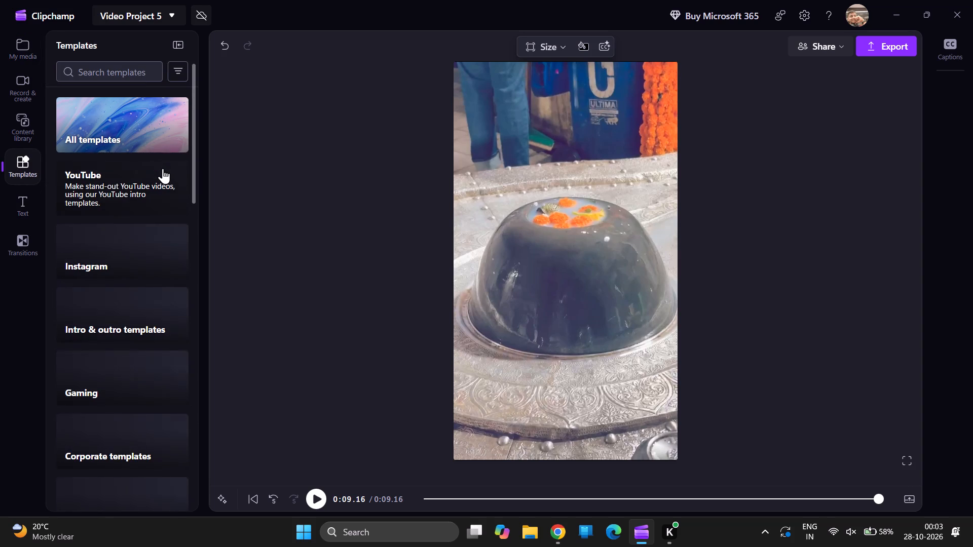
left_click(146, 264)
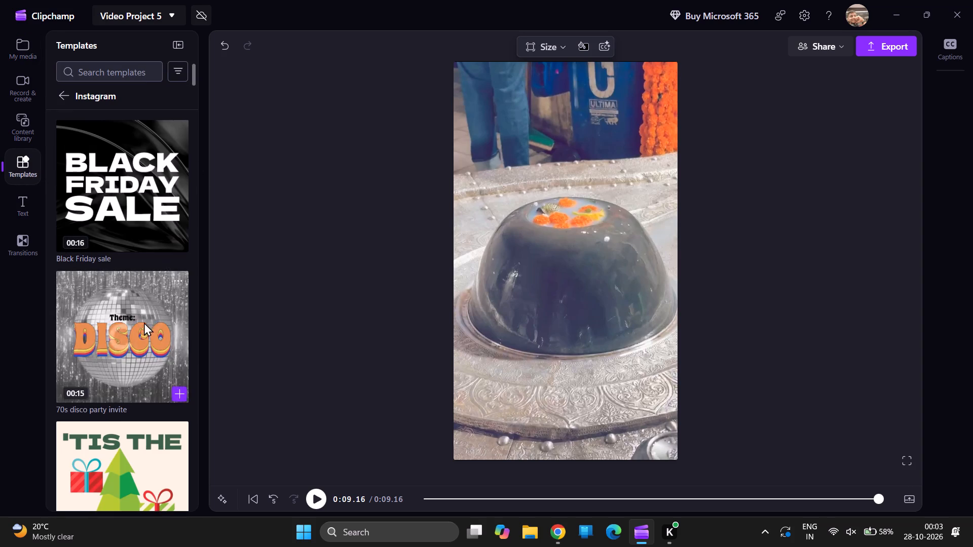
left_click(32, 232)
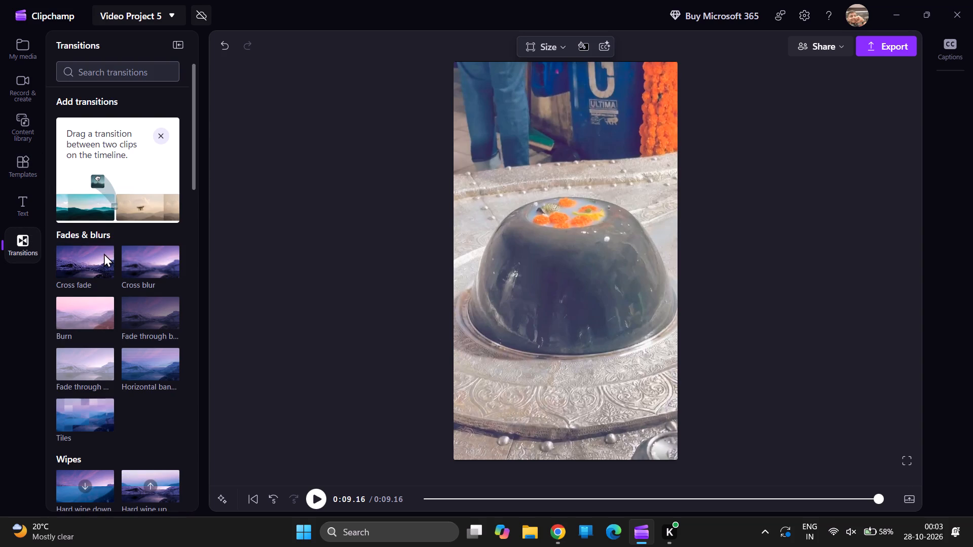
left_click(26, 191)
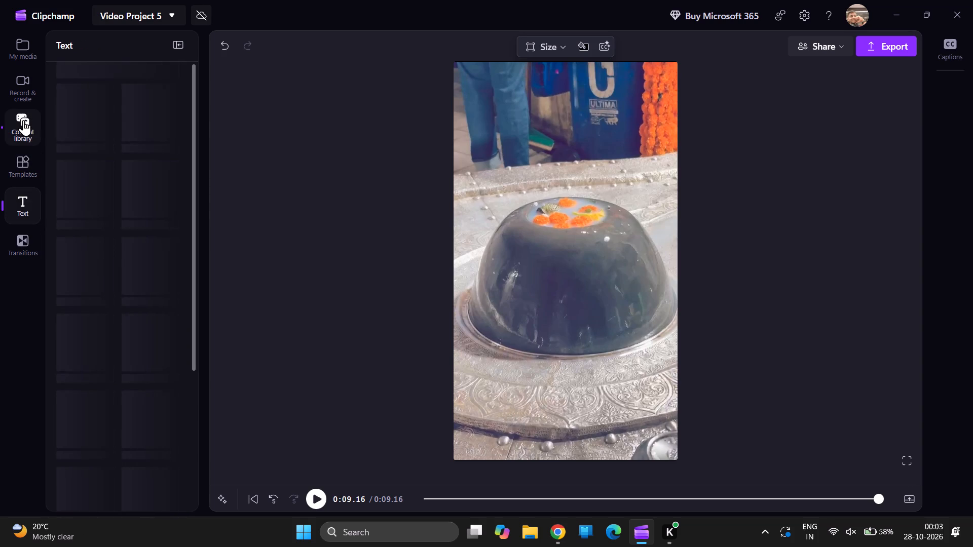
Browse the content library's featured collections and content categories, from Shapes to GIPHY and back.
left_click(23, 120)
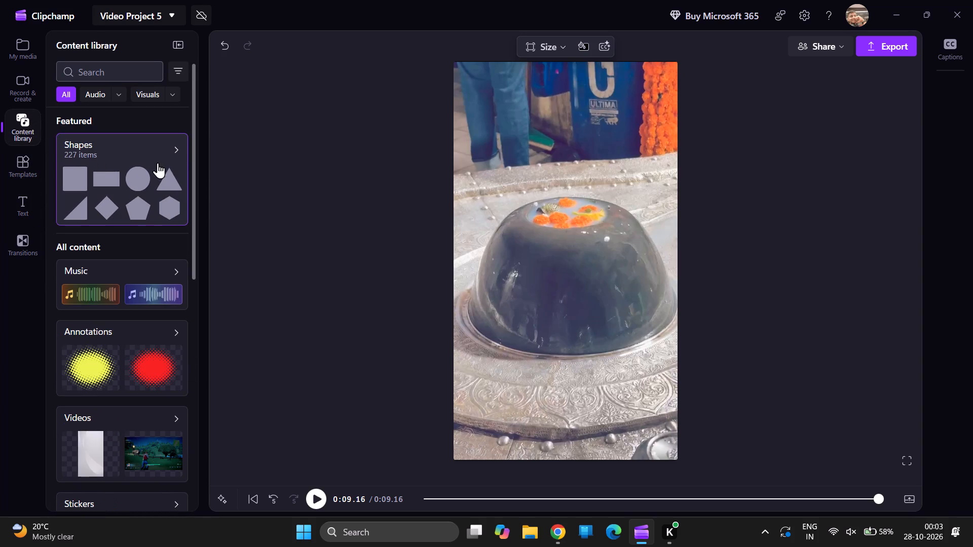
left_click_drag(191, 152, 176, 329)
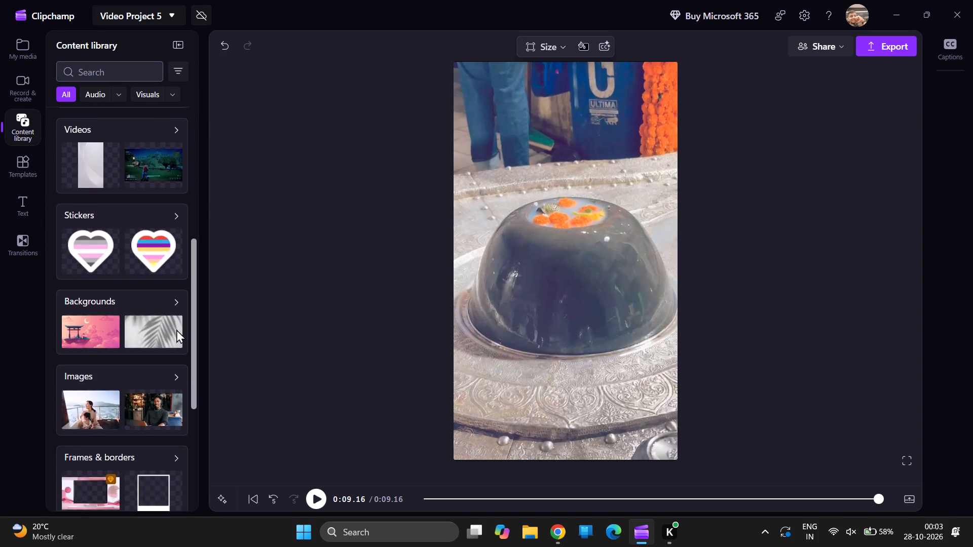
left_click_drag(176, 329, 188, 285)
left_click_drag(188, 285, 191, 295)
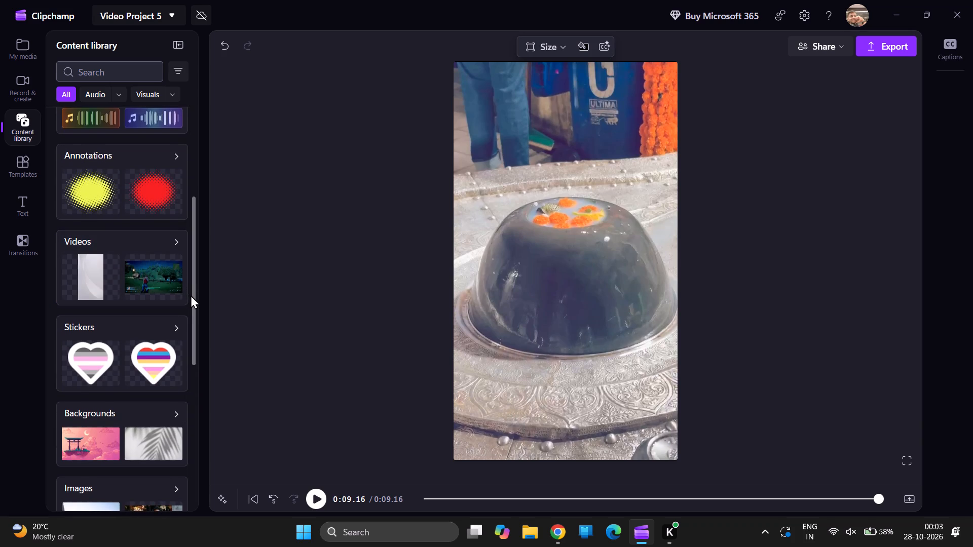
left_click_drag(191, 295, 193, 297)
left_click_drag(193, 297, 179, 463)
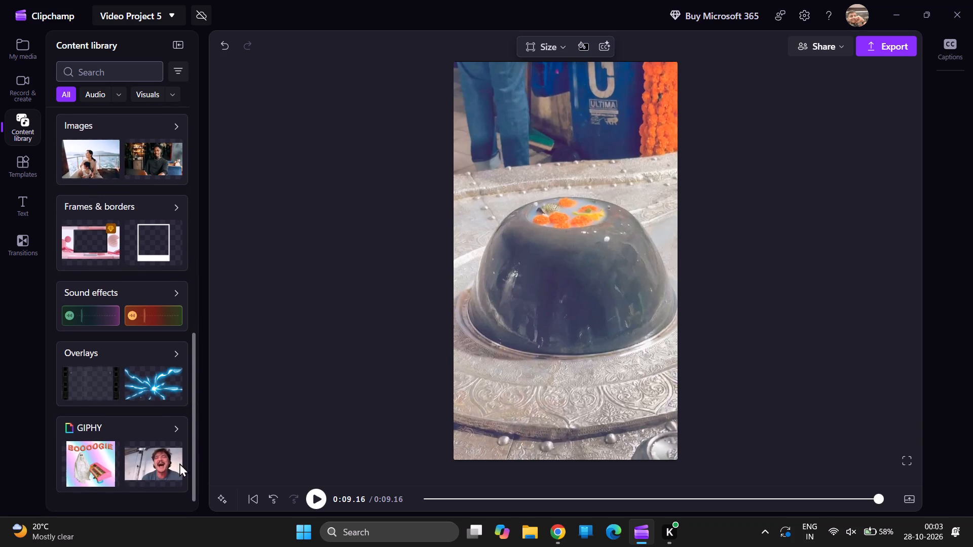
left_click_drag(179, 463, 215, 201)
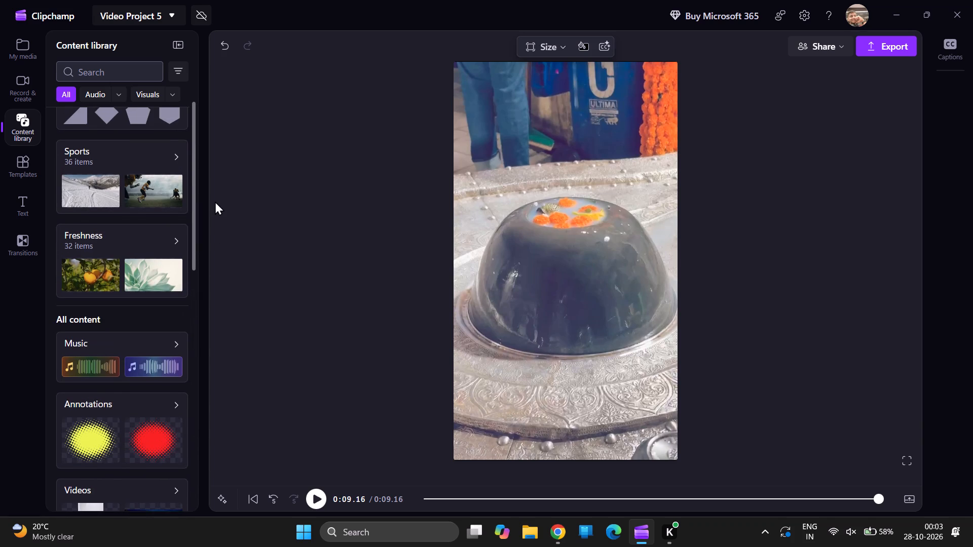
left_click_drag(215, 201, 199, 94)
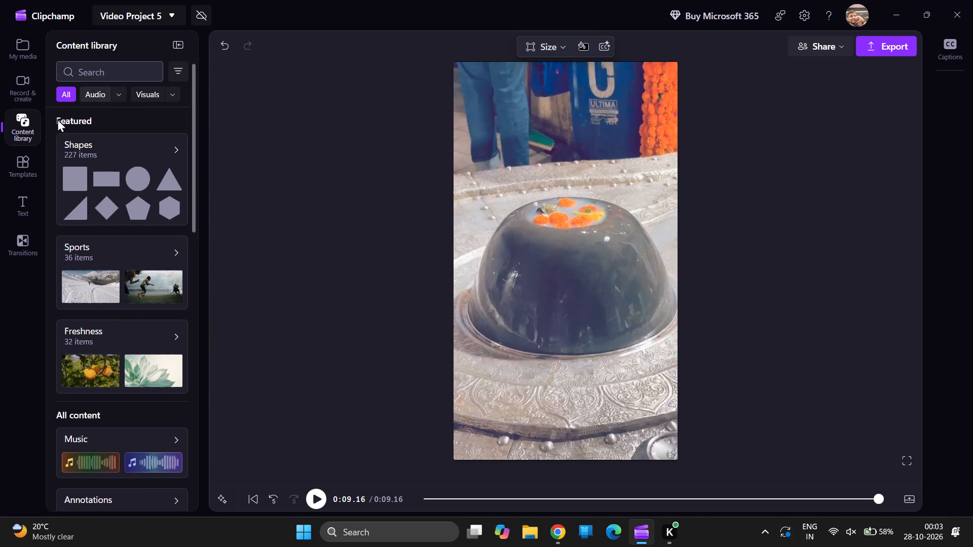
Add a text title in the Creator style to the project timeline.
left_click(24, 197)
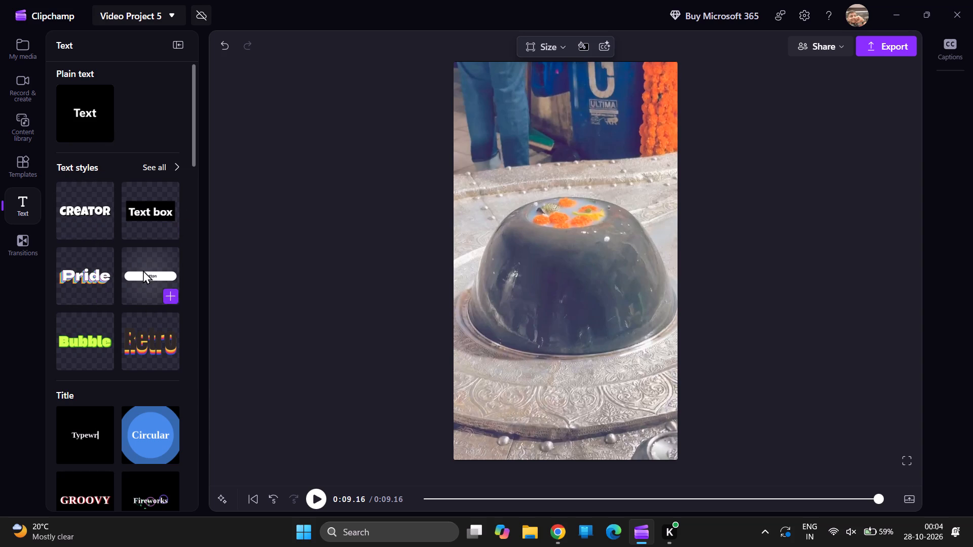
left_click(104, 230)
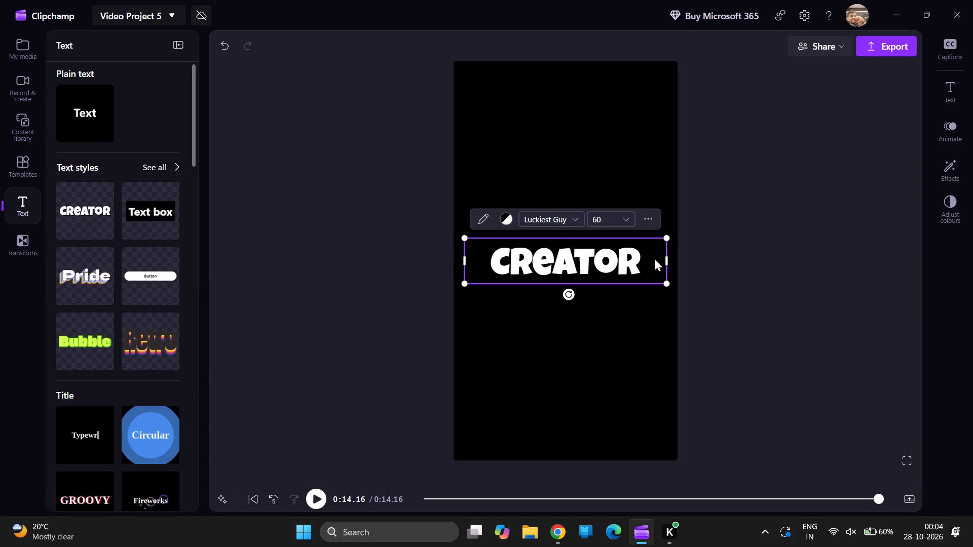
Reposition the CREATOR title on the vertical video frame.
left_click_drag(654, 258, 639, 261)
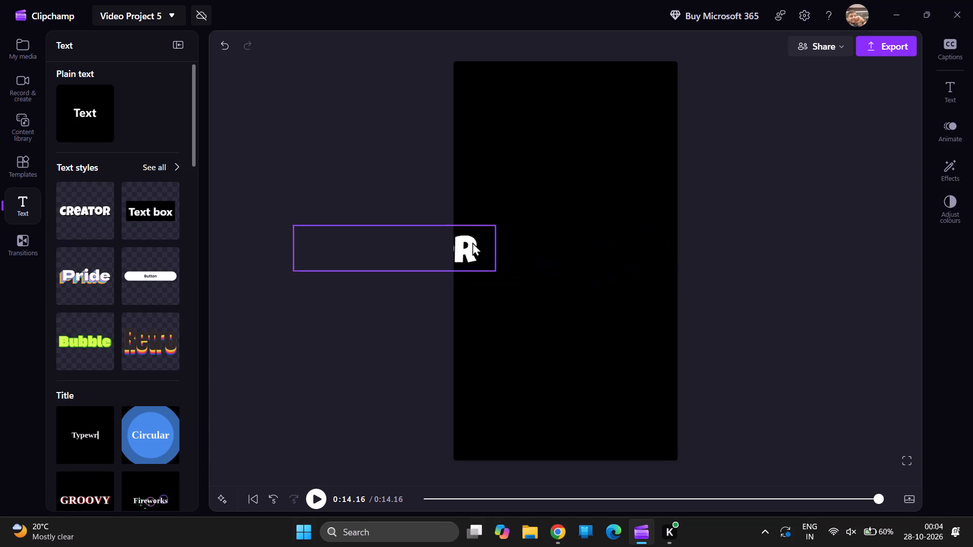
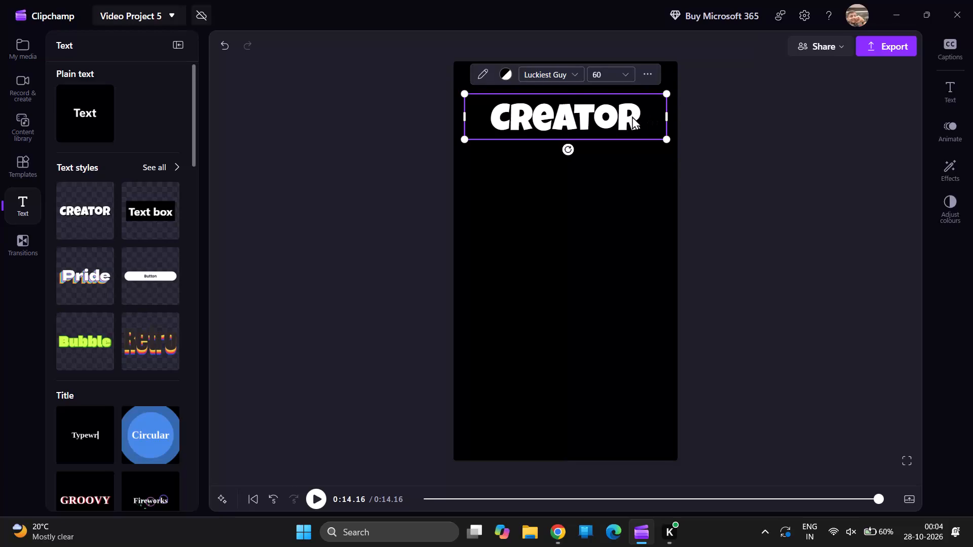
Set the CREATOR title's font to Impact and its size to 16.
left_click(574, 74)
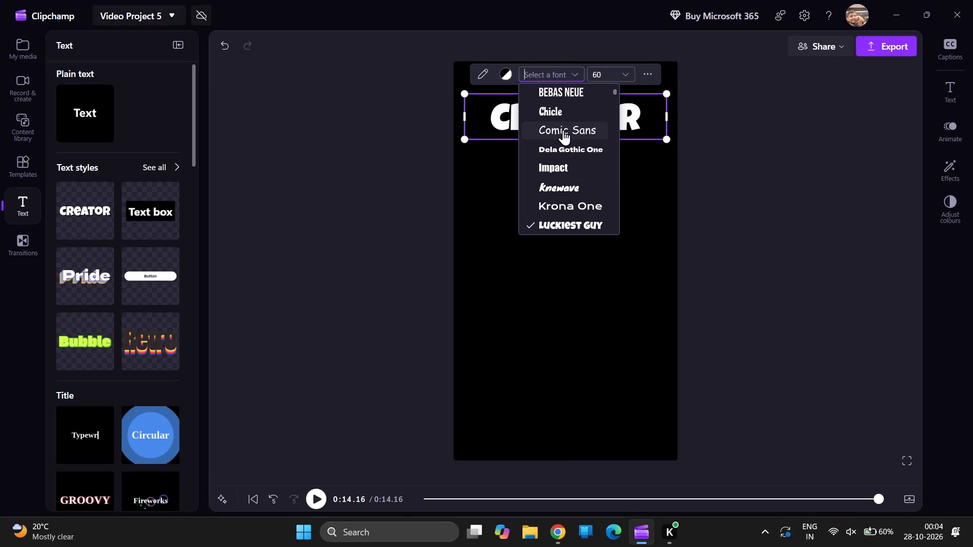
left_click(566, 166)
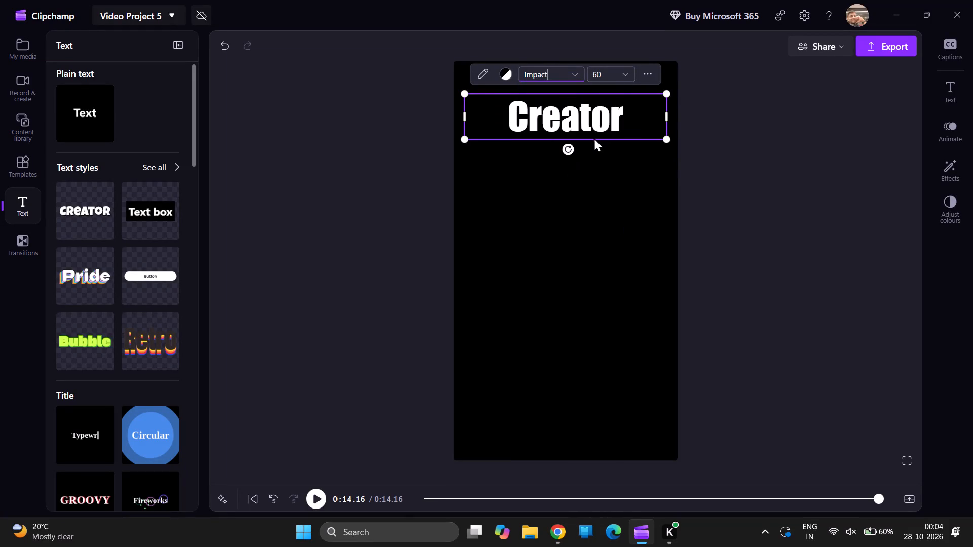
left_click(625, 79)
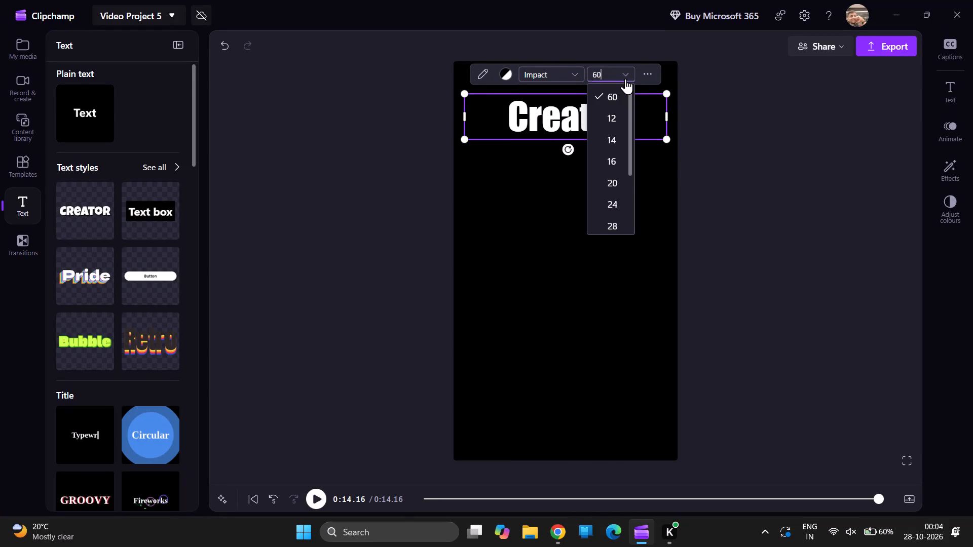
left_click(617, 154)
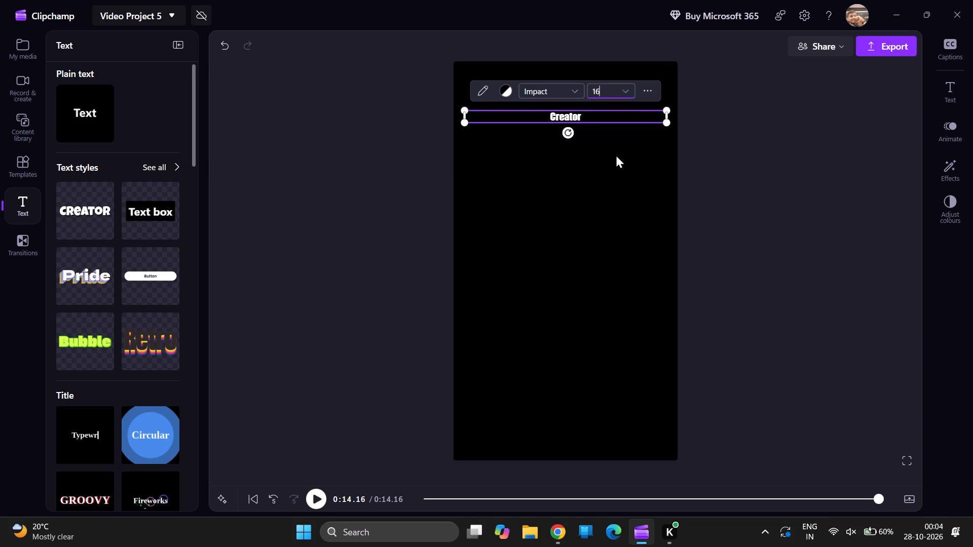
Replace the title's placeholder word with the text "The Only Place where i Dont have to".
left_click(585, 116)
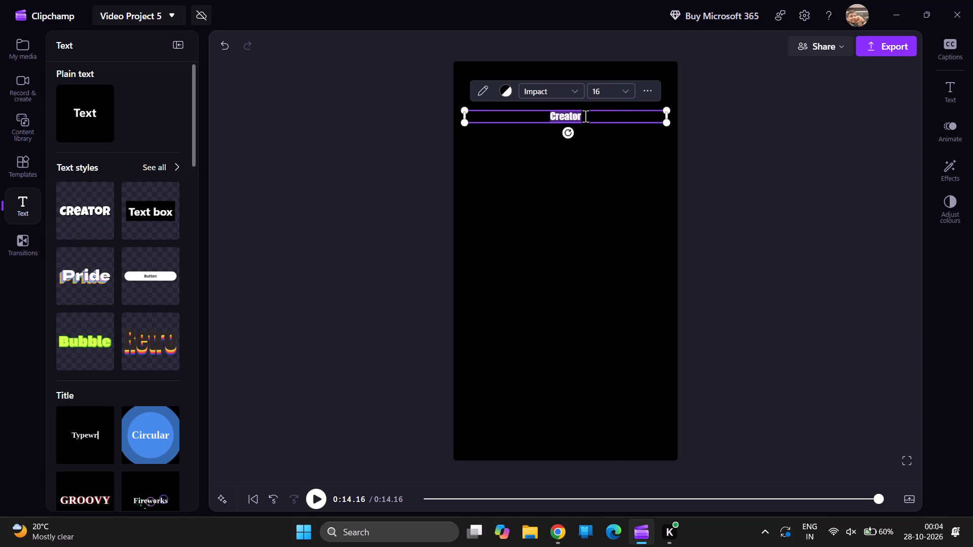
left_click(585, 116)
left_click_drag(585, 116, 537, 115)
key("BackSpace")
type("TH")
key("e")
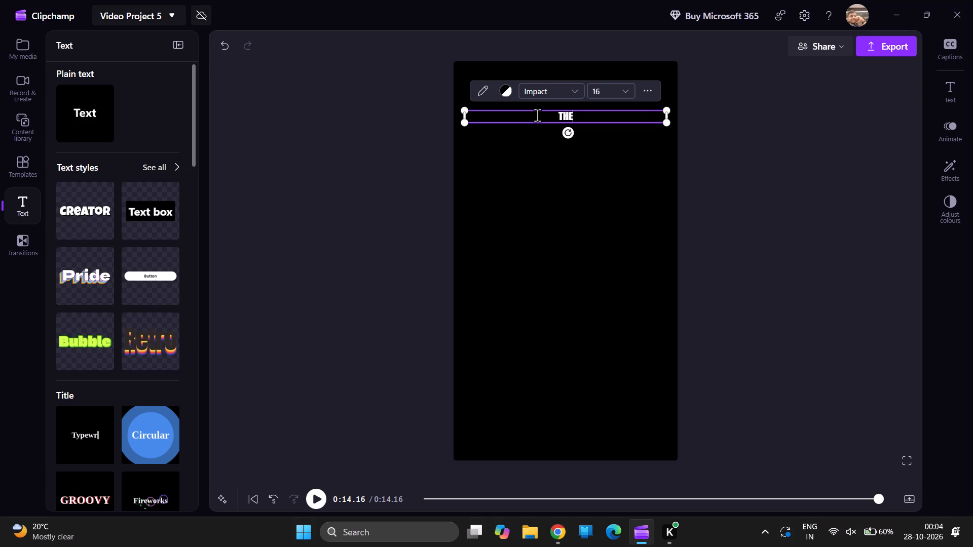
key("BackSpace")
key("BackSpace")
type("Only")
key("space")
type("Place")
key("space")
type("where")
key("space")
type("i")
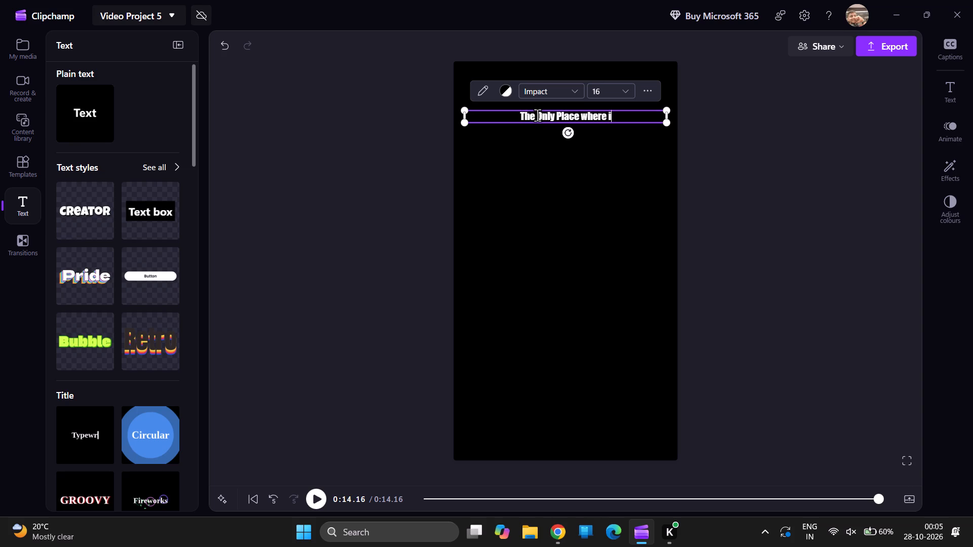
key("space")
type("DOnt")
key("space")
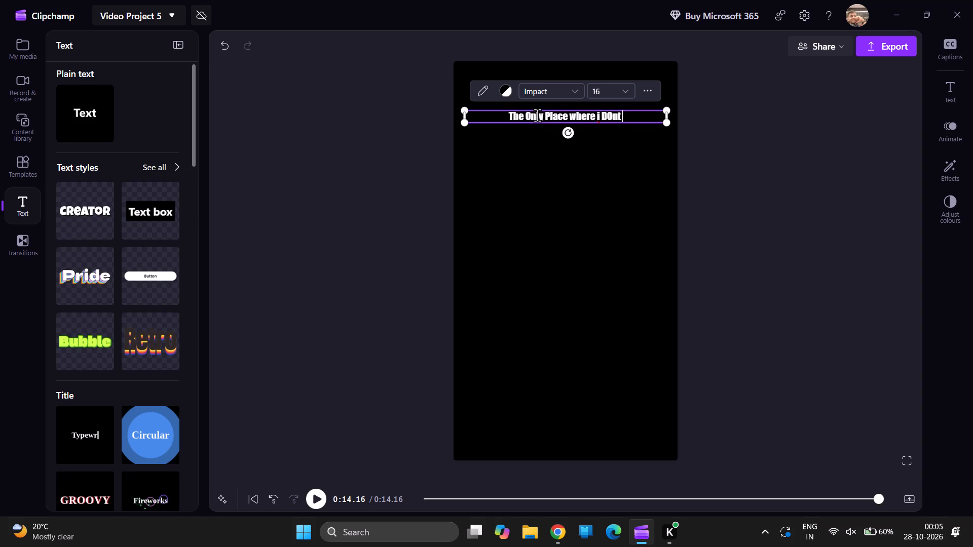
key("BackSpace")
key("BackSpace")
key("BackSpace")
key("BackSpace")
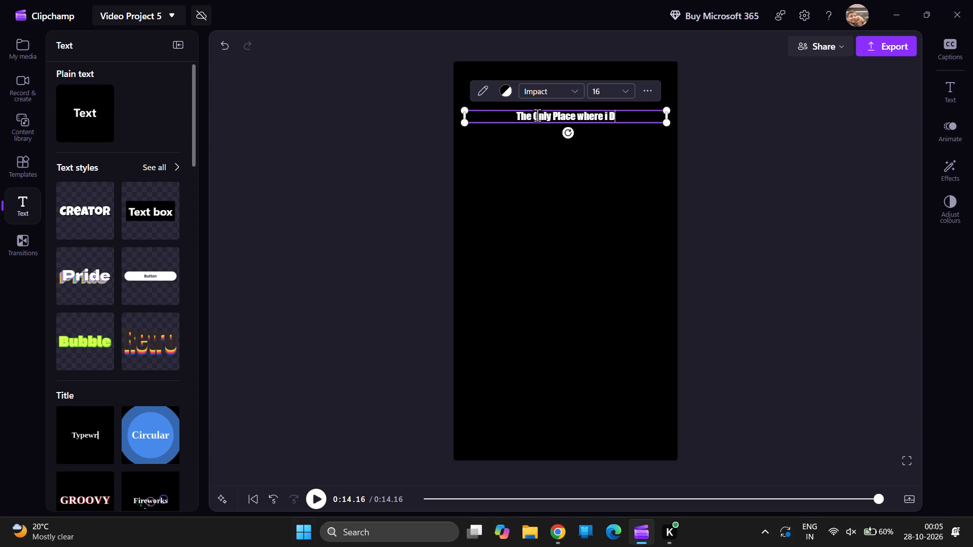
type("ont")
key("space")
type("have to")
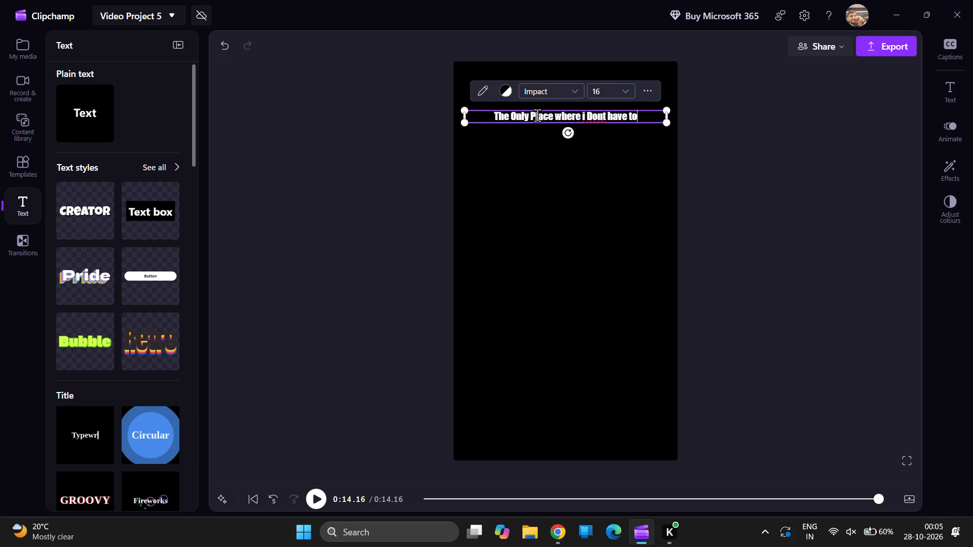
key("space")
Add a second line to the title reading "Explain why I did, What i dis".
key("Return")
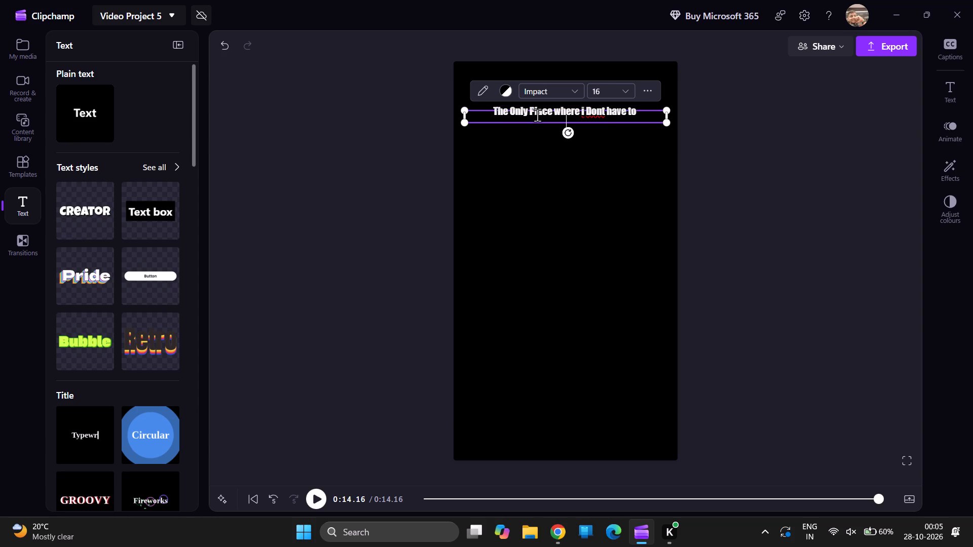
type("Explain")
key("space")
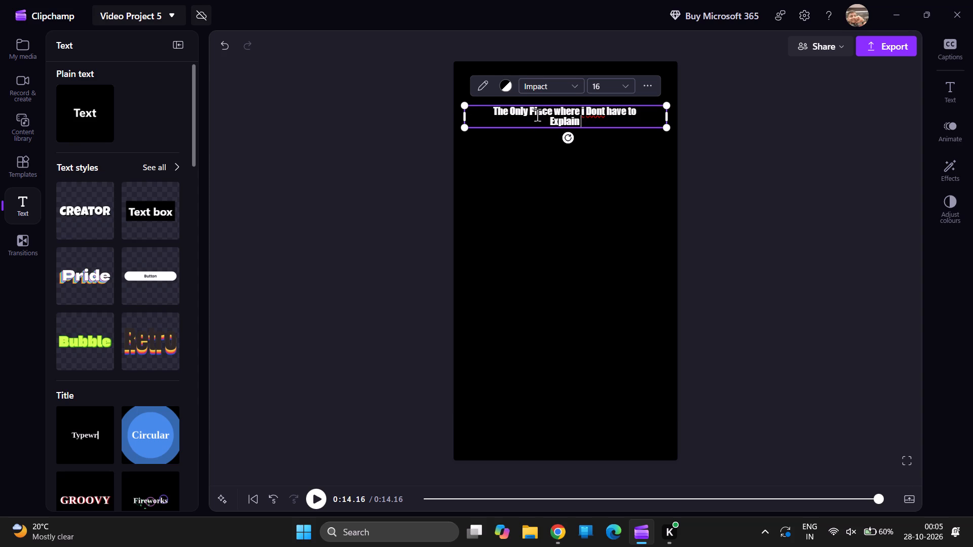
type("why")
key("space")
key("shift+i")
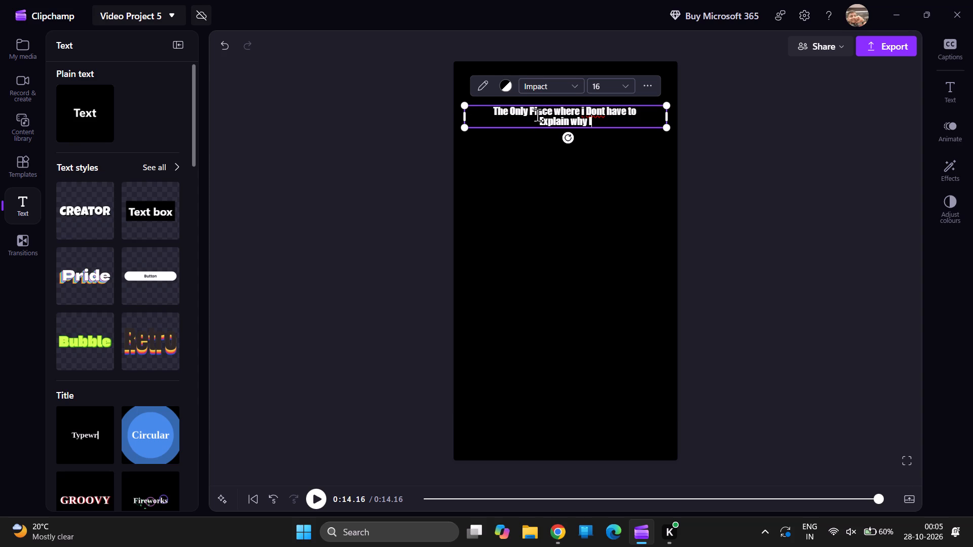
key("space")
type("did")
type(", What i")
key("space")
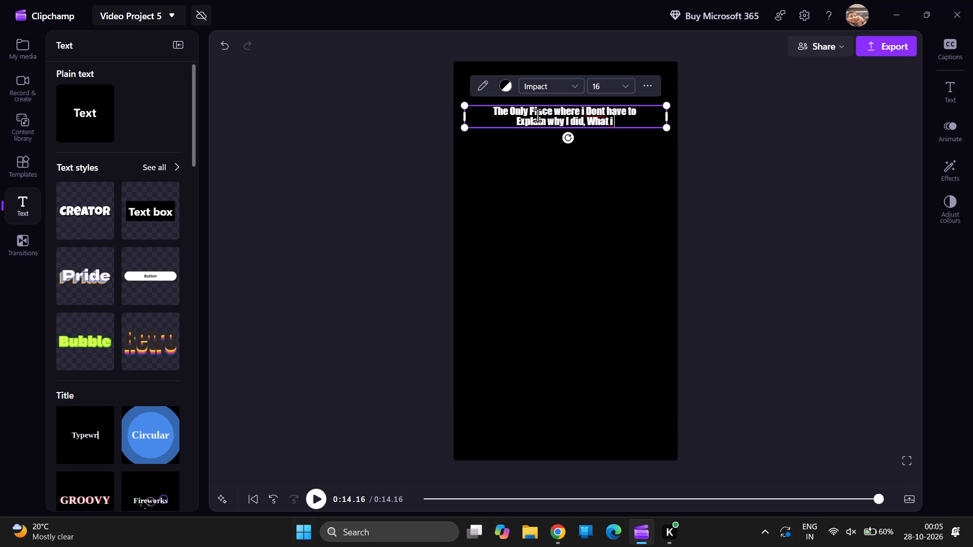
key("shift+d")
key("BackSpace")
type("dis")
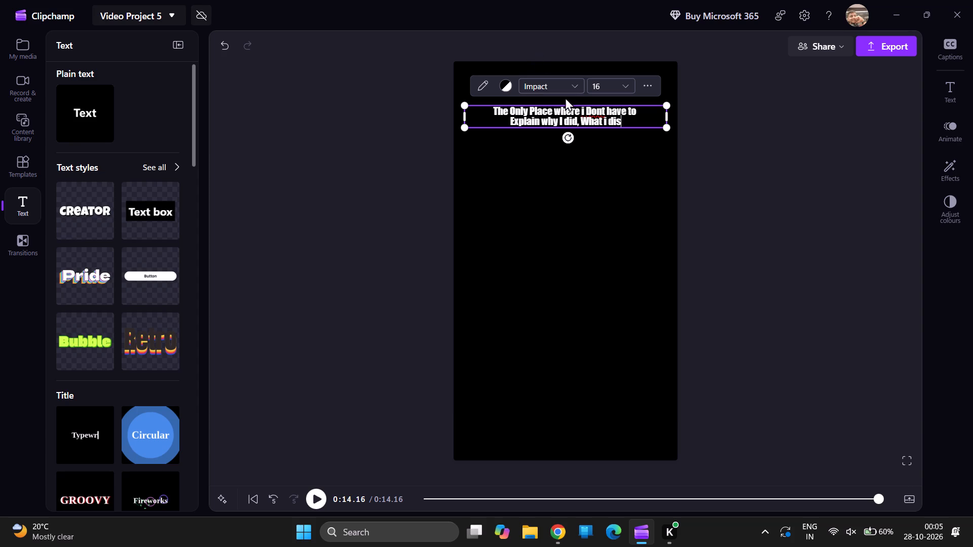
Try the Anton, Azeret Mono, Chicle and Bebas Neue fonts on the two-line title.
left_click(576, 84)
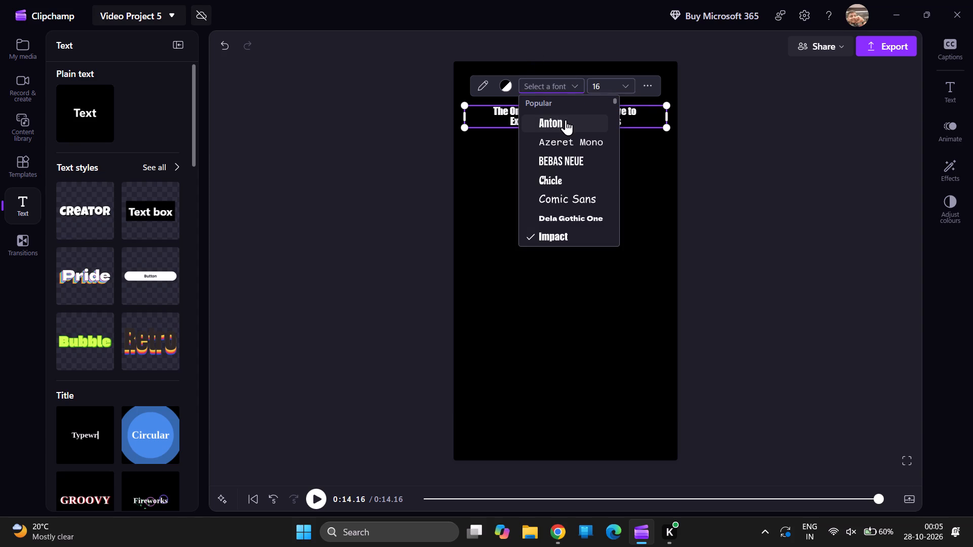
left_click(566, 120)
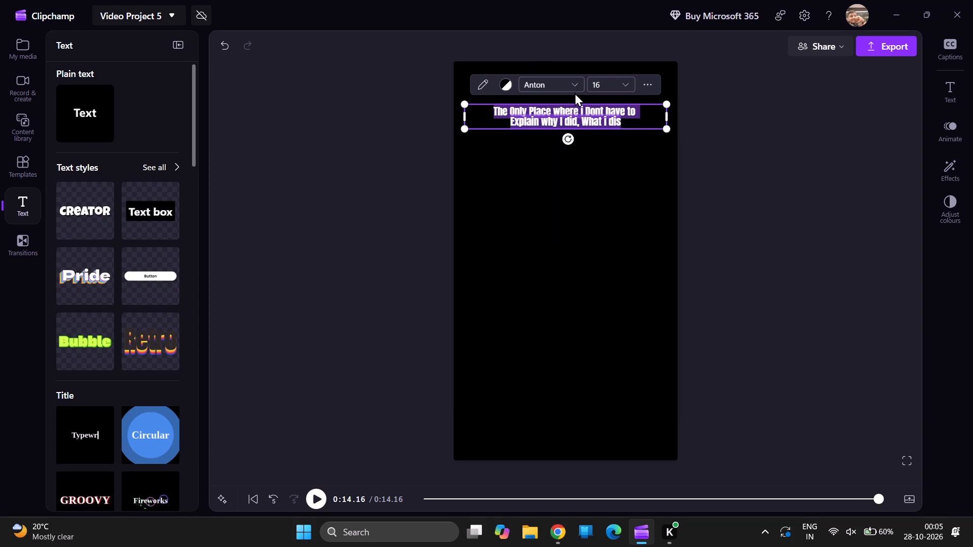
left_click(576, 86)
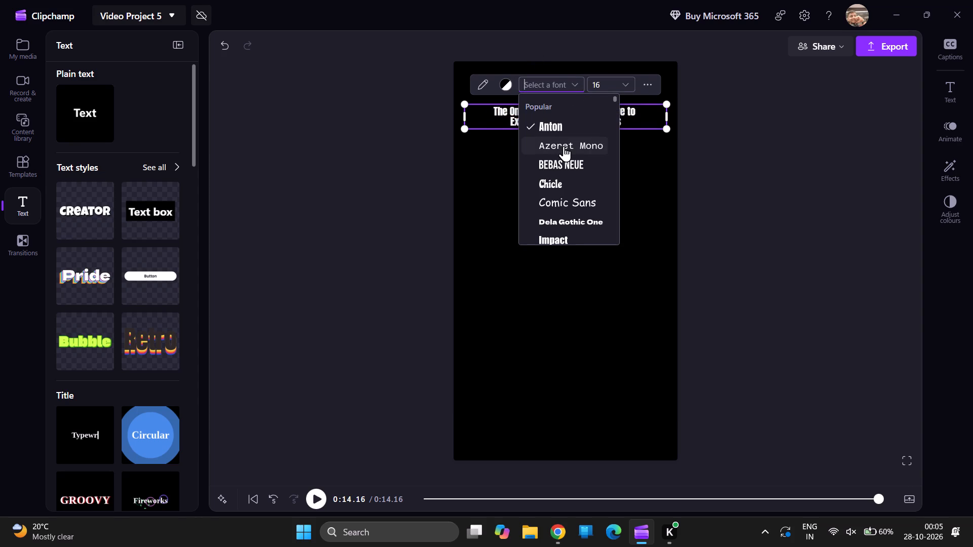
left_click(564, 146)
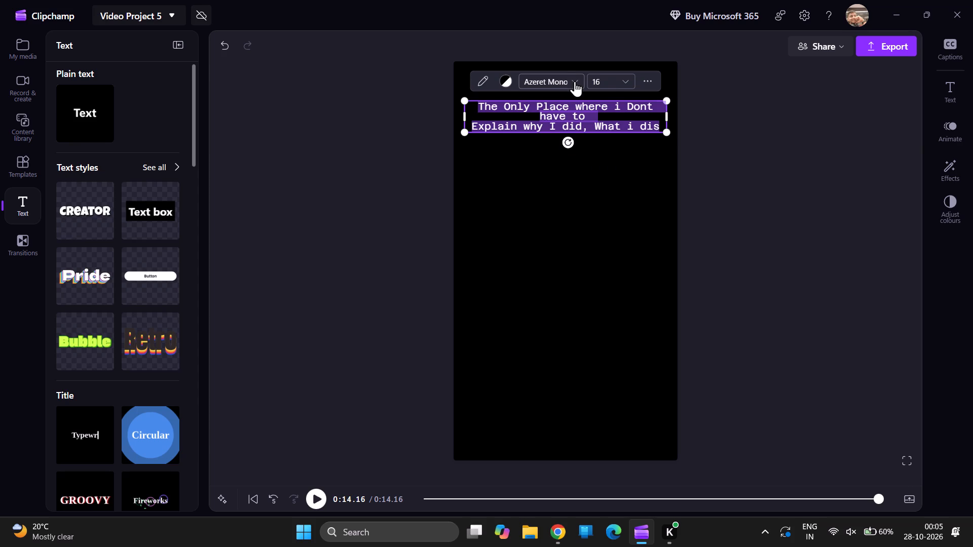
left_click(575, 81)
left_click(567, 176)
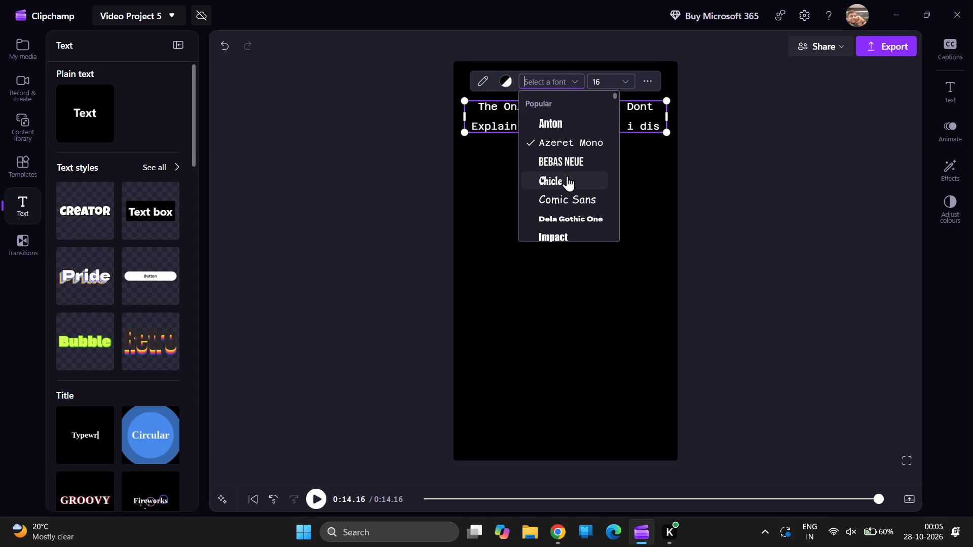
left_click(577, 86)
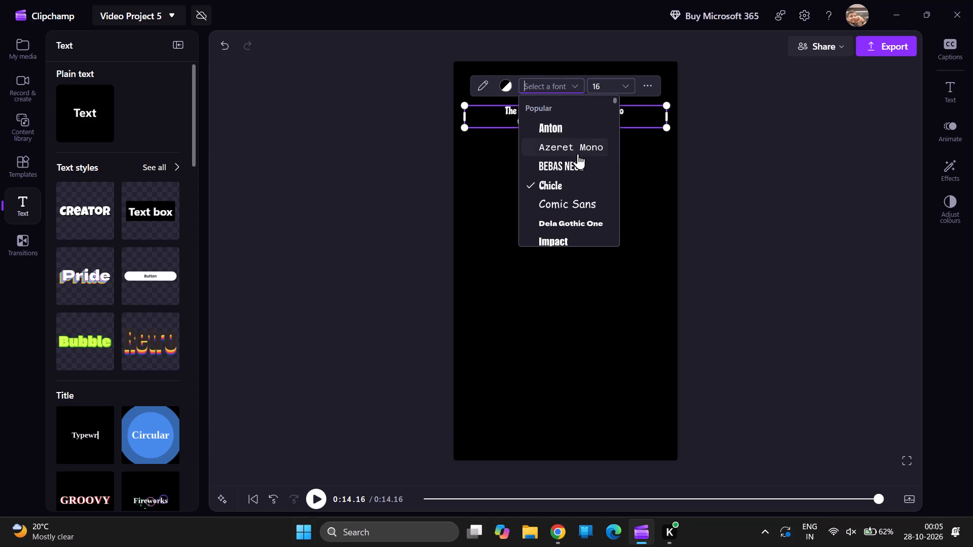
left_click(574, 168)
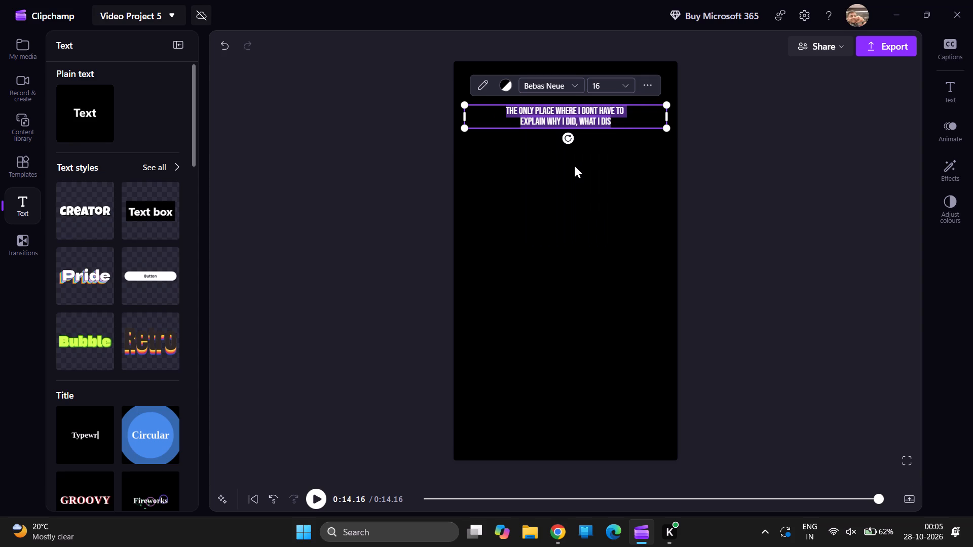
Set the two-line title's font to Shrikhand and deselect the title.
left_click(576, 84)
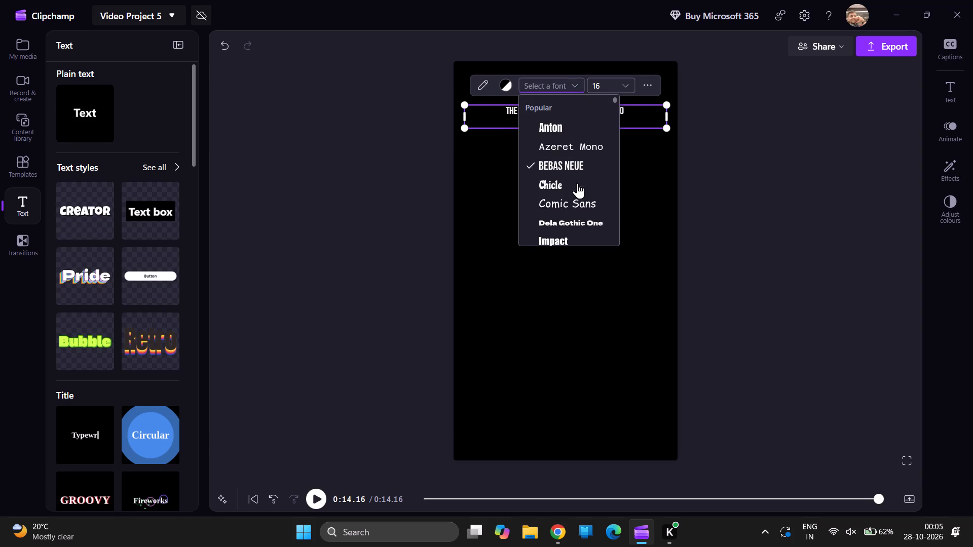
left_click_drag(615, 100, 616, 107)
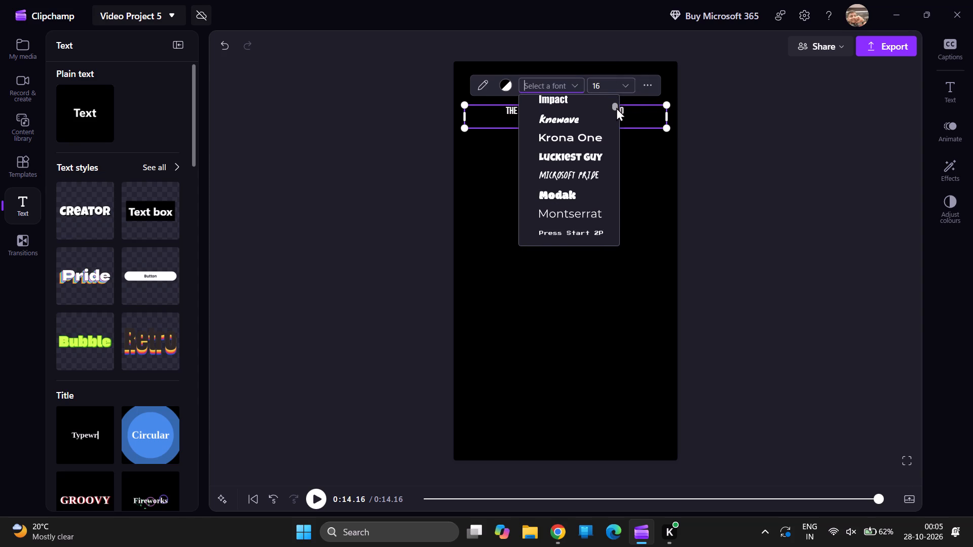
left_click_drag(616, 107, 616, 112)
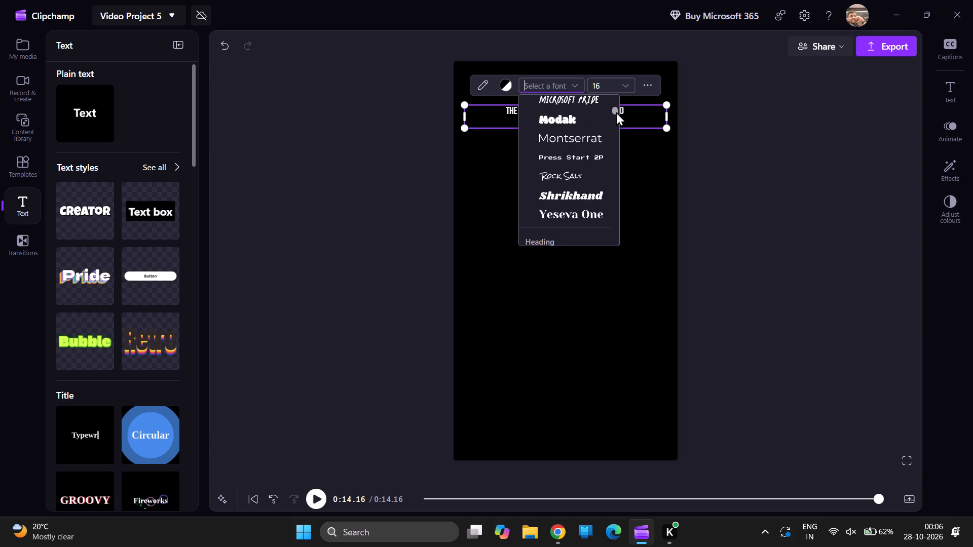
left_click_drag(616, 112, 618, 118)
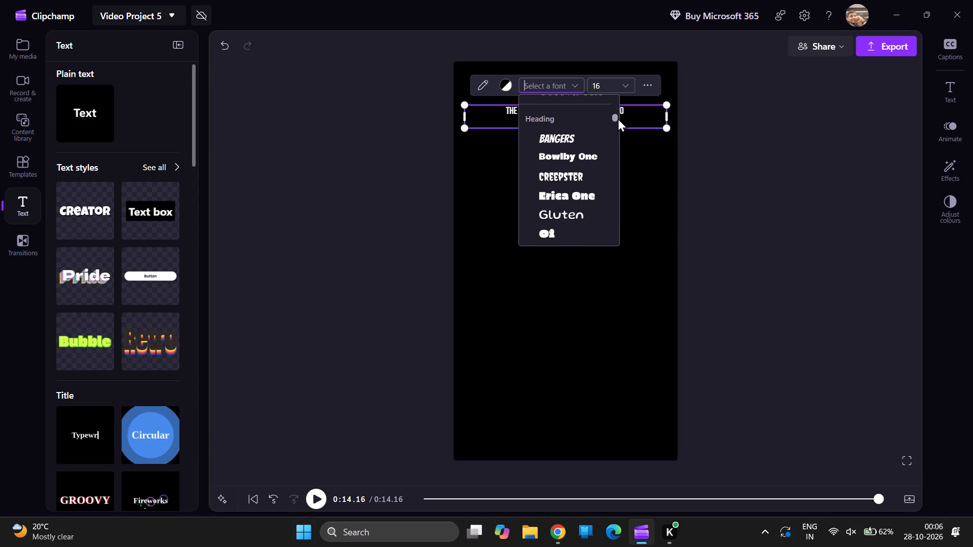
left_click_drag(618, 118, 618, 115)
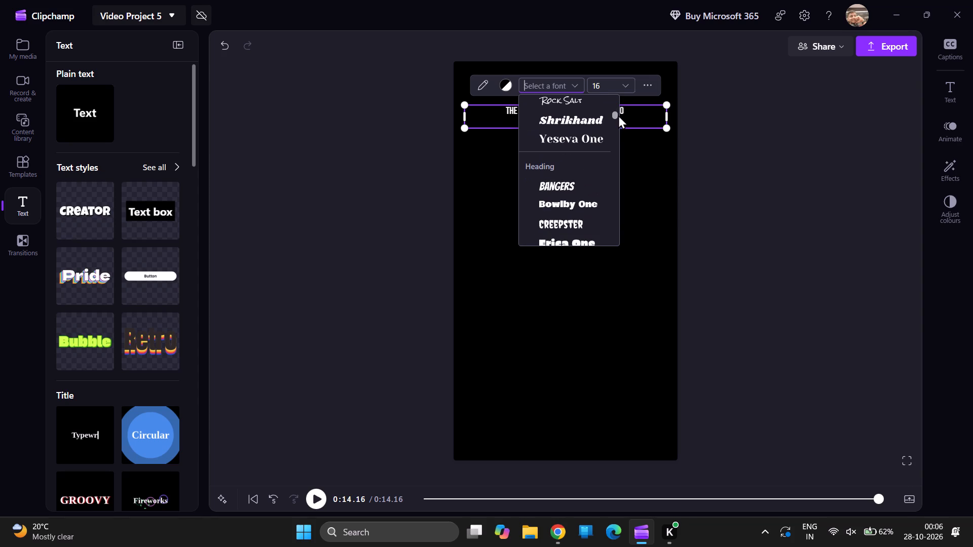
left_click_drag(618, 115, 618, 114)
left_click(584, 146)
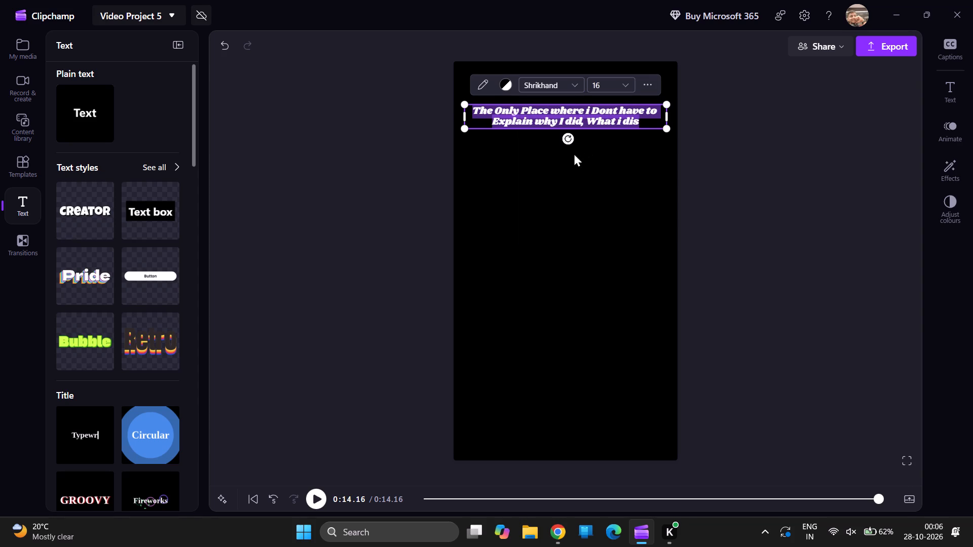
left_click(519, 204)
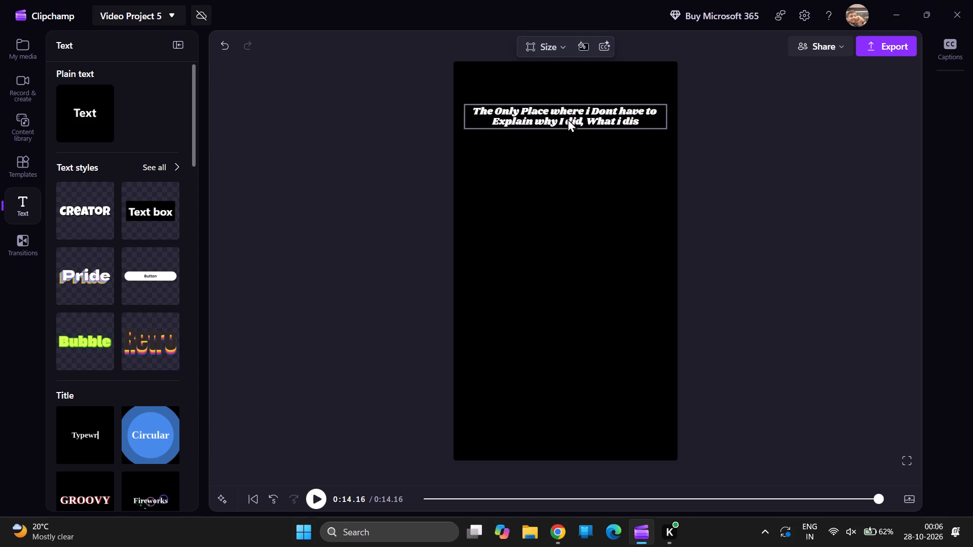
Move the two-line title slightly lower in the frame, keeping it near the upper part.
left_click_drag(568, 119, 569, 151)
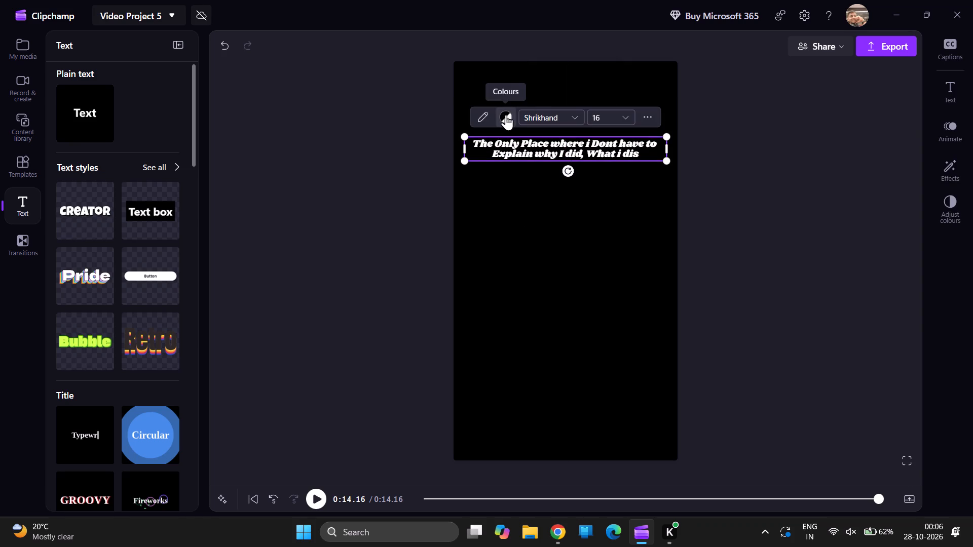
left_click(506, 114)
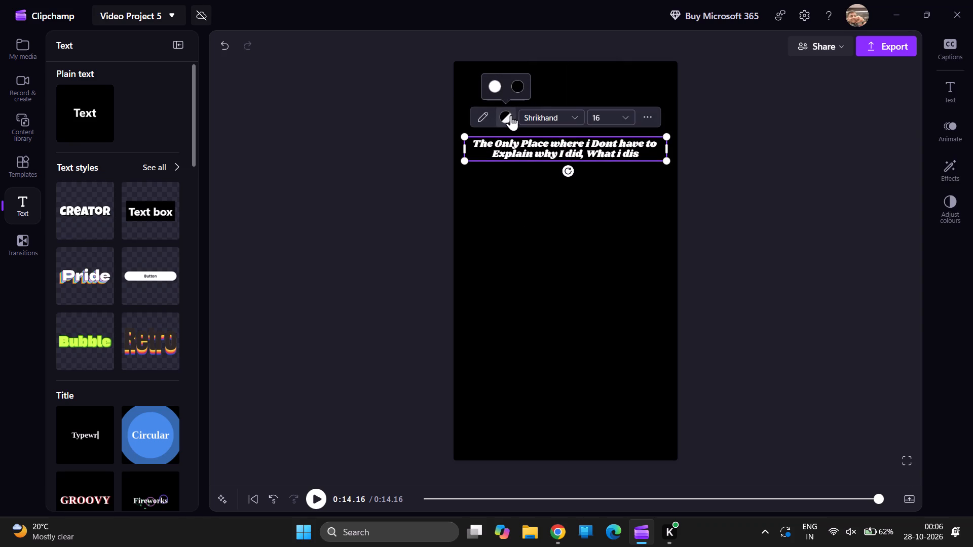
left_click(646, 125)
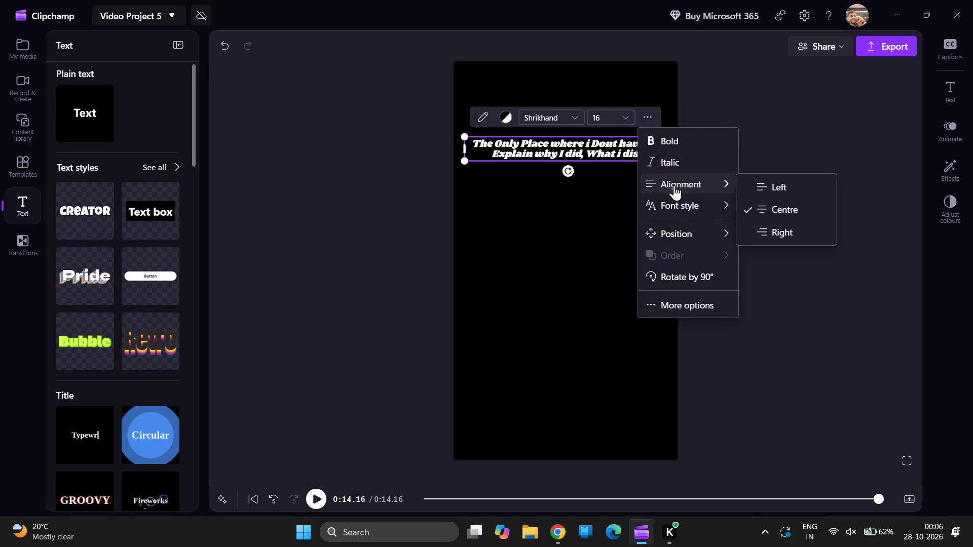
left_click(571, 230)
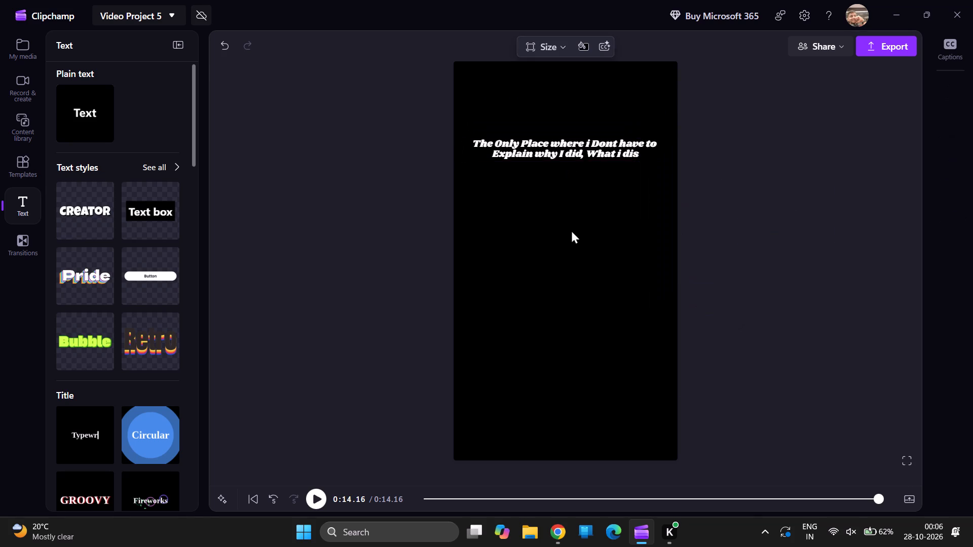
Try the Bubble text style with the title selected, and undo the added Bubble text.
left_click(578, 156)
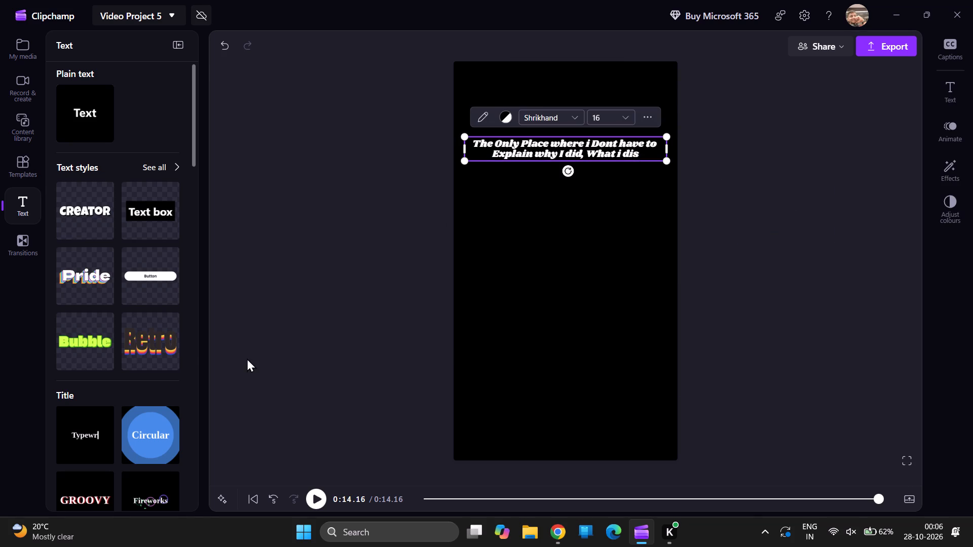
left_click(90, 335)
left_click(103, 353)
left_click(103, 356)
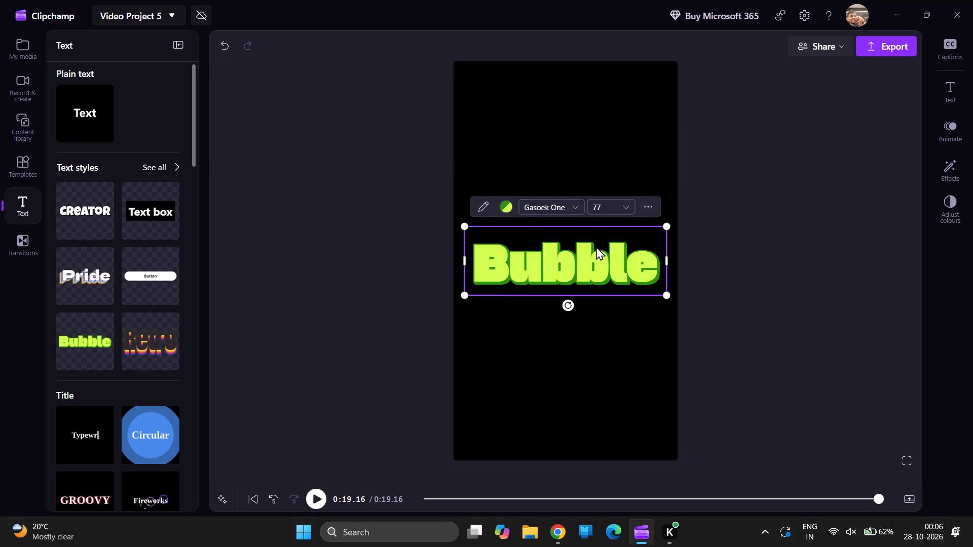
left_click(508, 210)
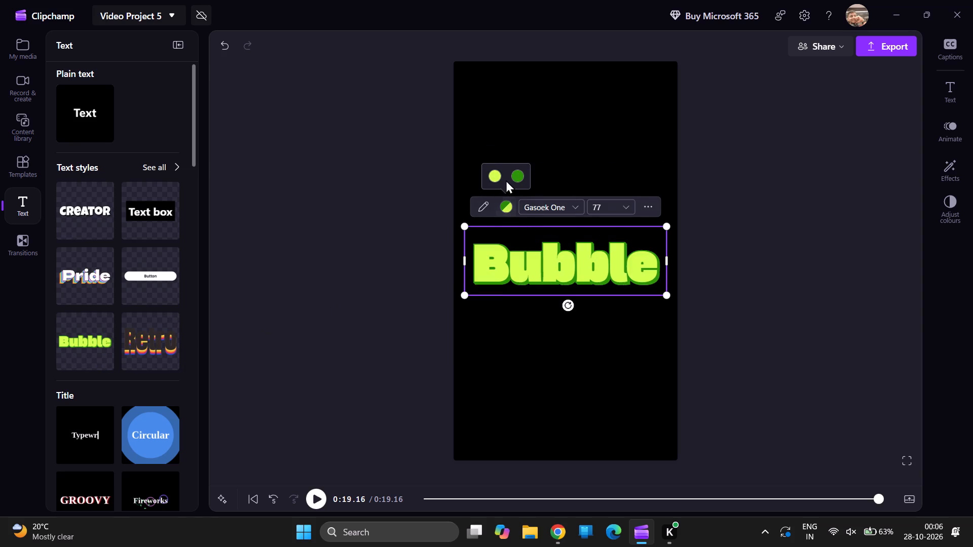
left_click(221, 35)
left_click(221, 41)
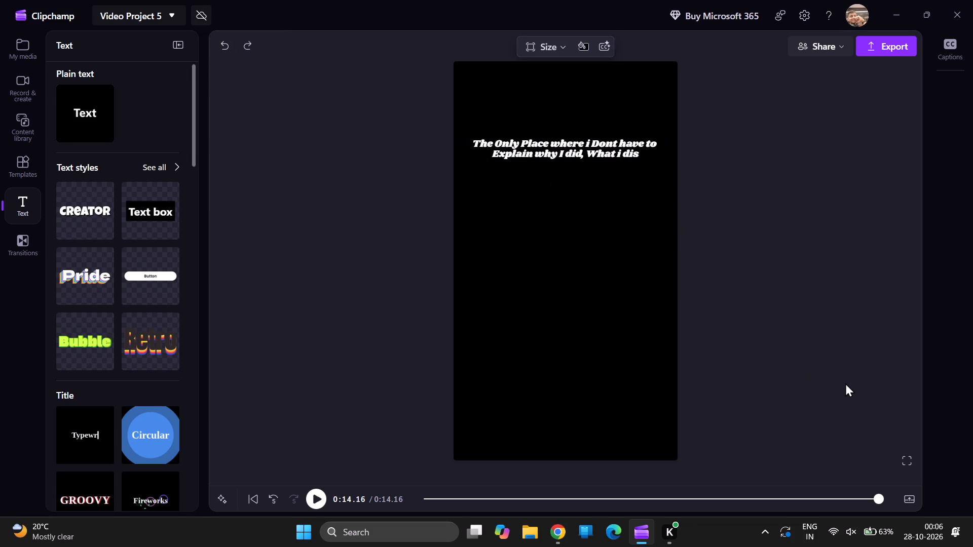
Show the timeline beneath the video preview.
left_click(904, 503)
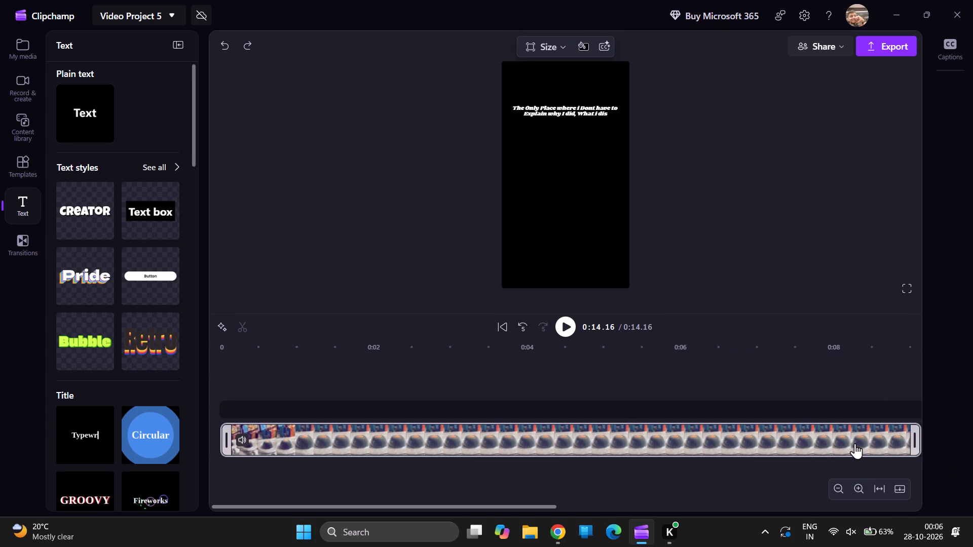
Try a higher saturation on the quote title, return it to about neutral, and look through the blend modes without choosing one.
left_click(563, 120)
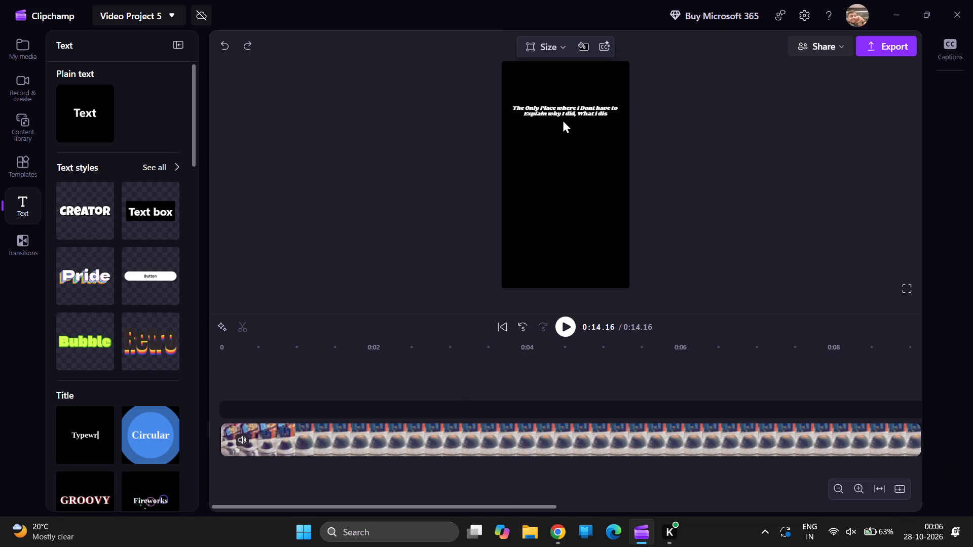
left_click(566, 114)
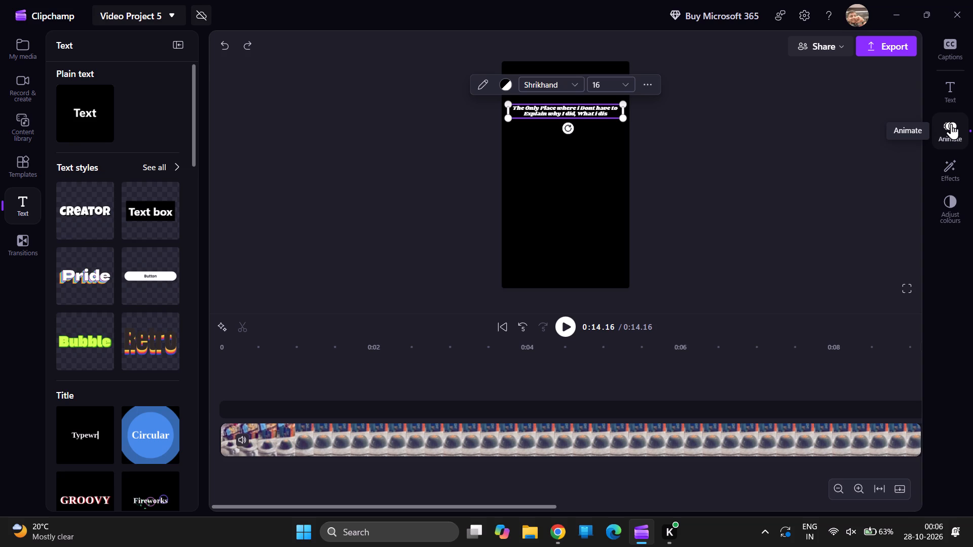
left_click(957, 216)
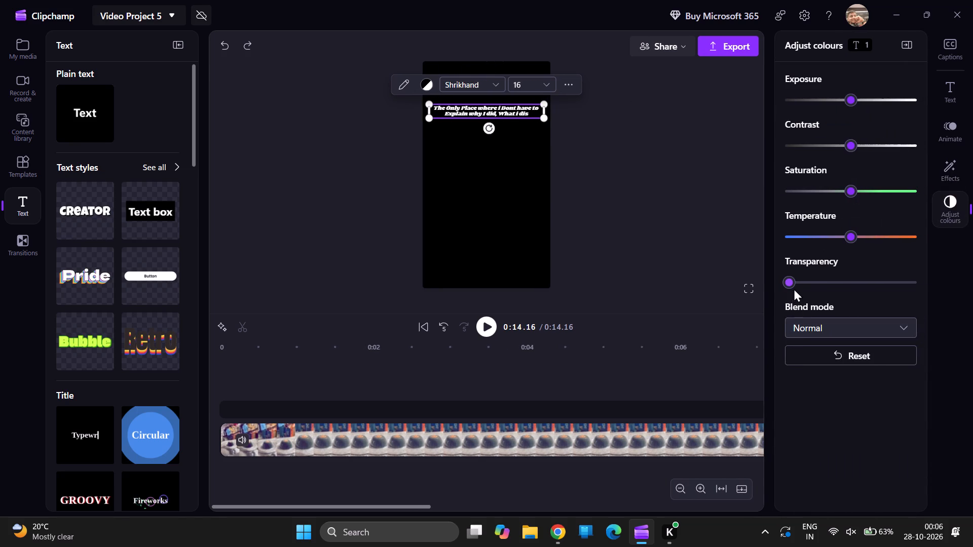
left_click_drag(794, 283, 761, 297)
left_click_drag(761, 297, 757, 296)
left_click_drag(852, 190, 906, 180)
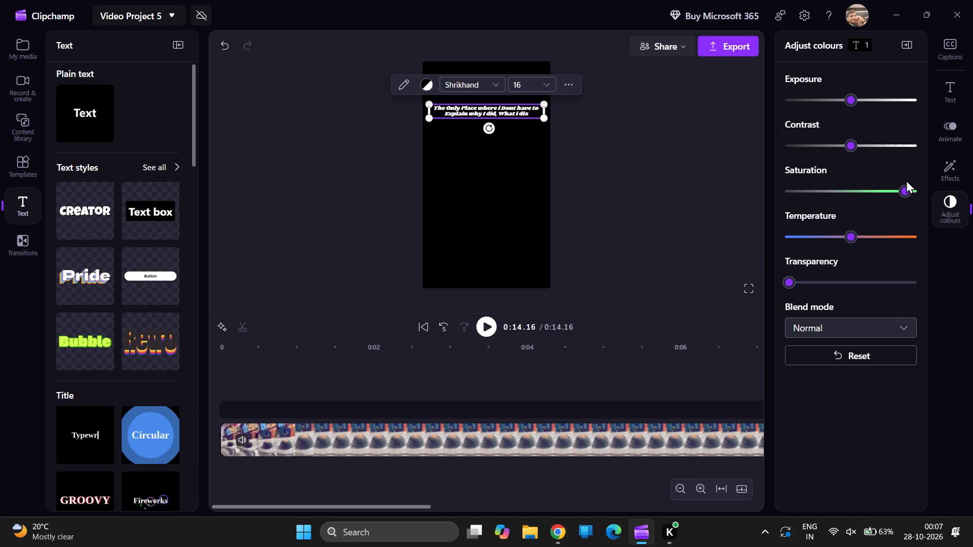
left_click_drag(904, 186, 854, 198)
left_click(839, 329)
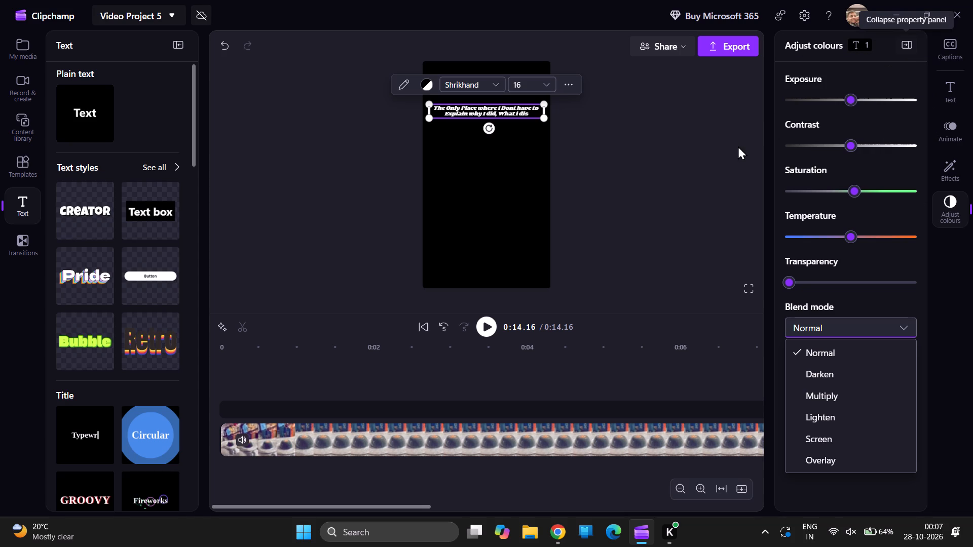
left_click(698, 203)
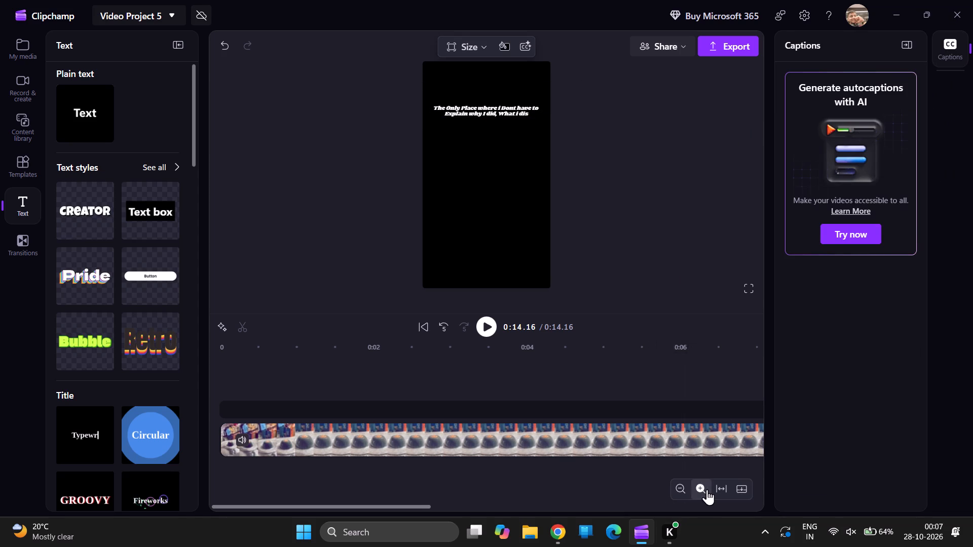
Fit the timeline to the project and extend the title clip's start back to the beginning of the video.
left_click(723, 489)
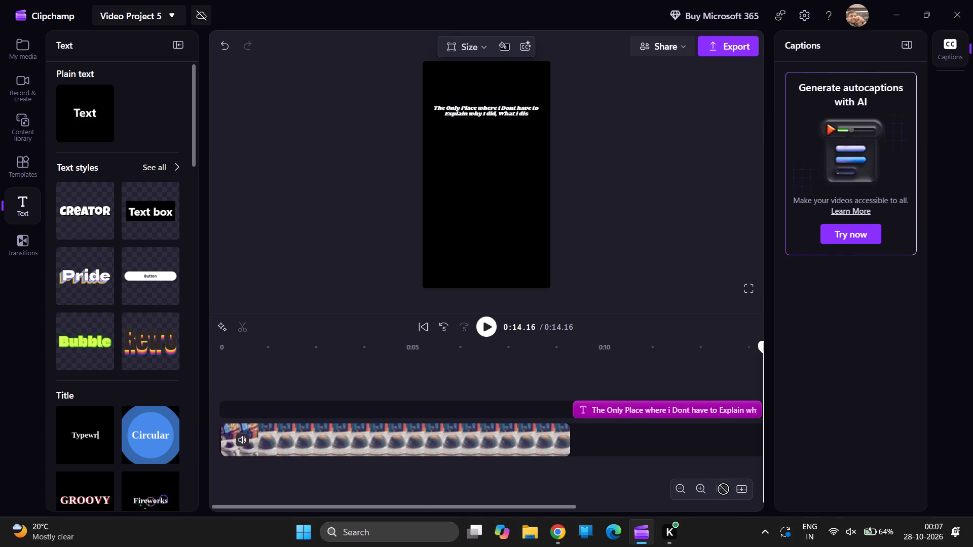
left_click_drag(579, 407, 470, 409)
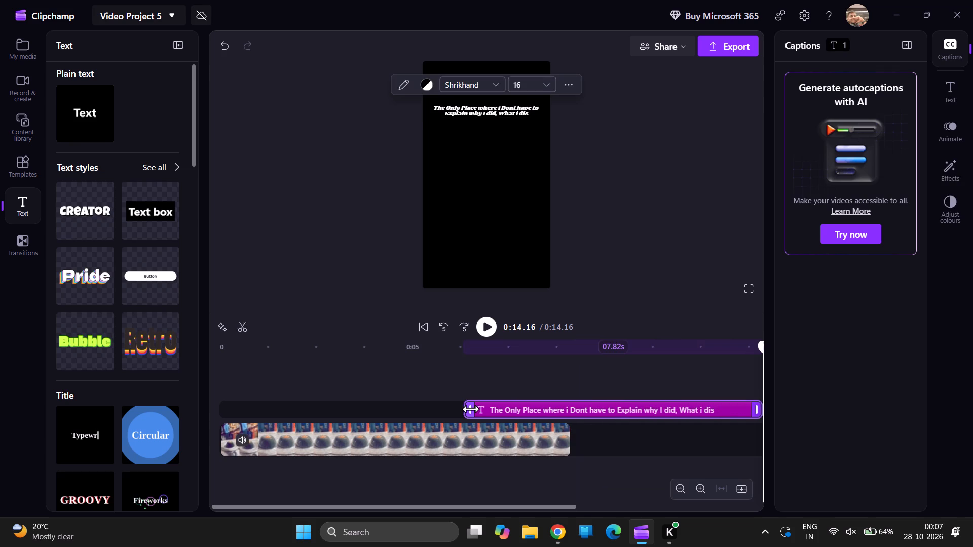
left_click_drag(471, 410, 288, 431)
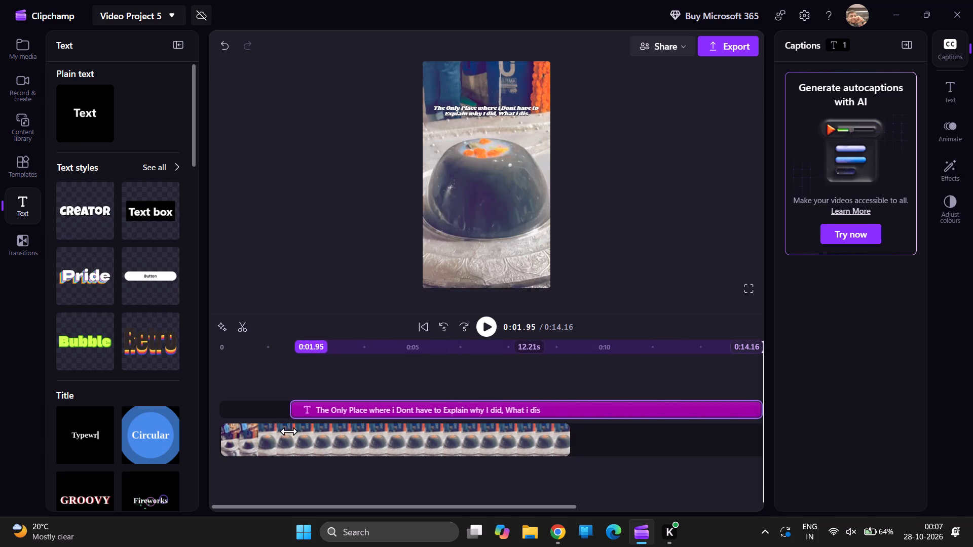
left_click_drag(288, 431, 128, 432)
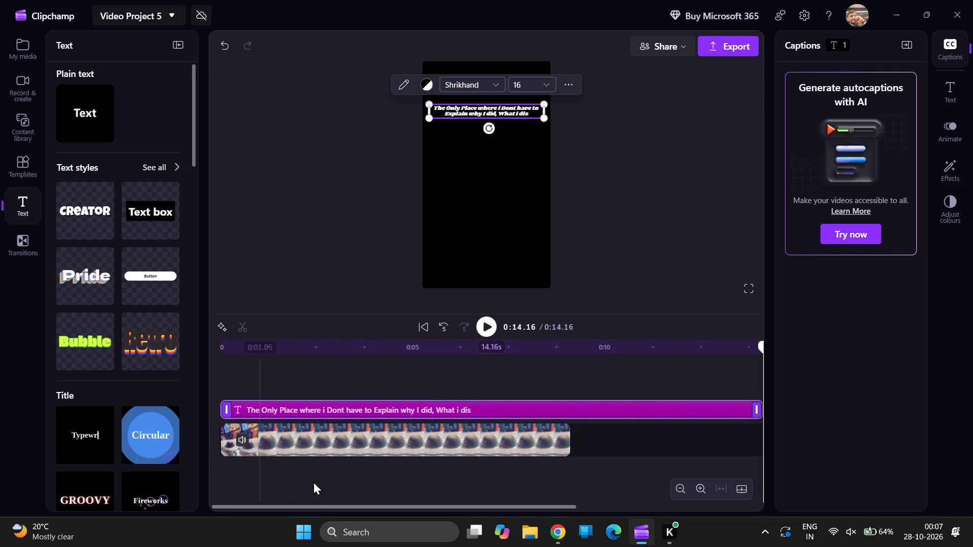
Trim the end of the title clip to 9.16 s so it lines up with the end of the video clip.
left_click_drag(308, 510, 376, 506)
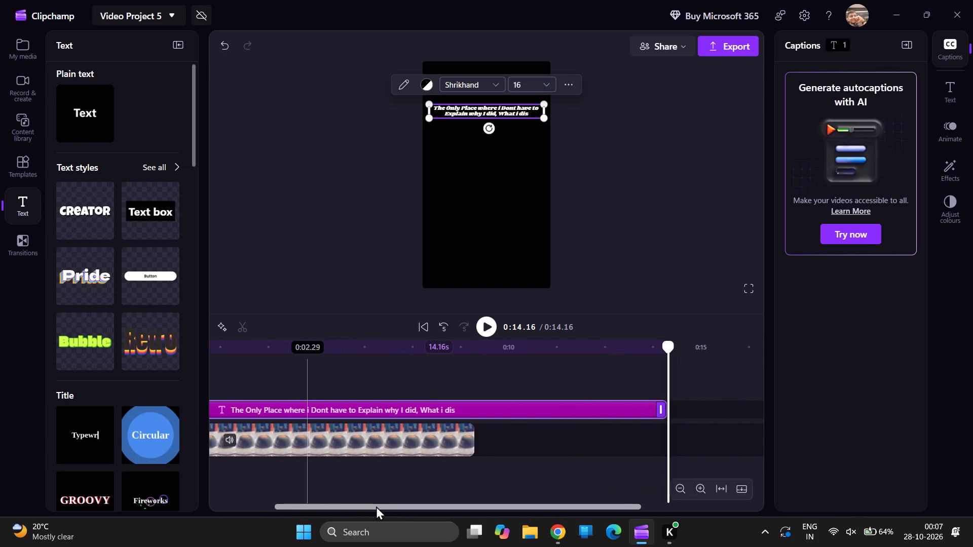
left_click_drag(376, 506, 381, 506)
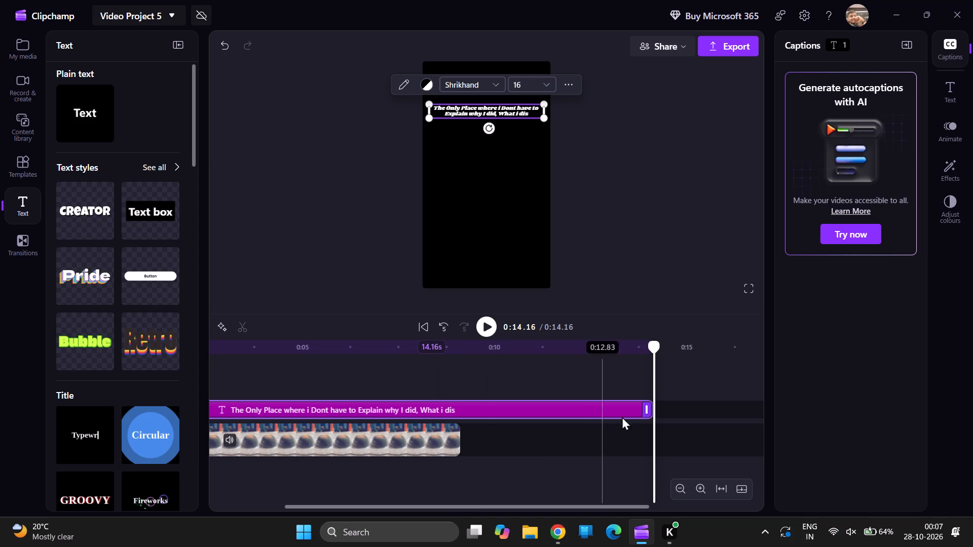
left_click_drag(646, 407, 470, 412)
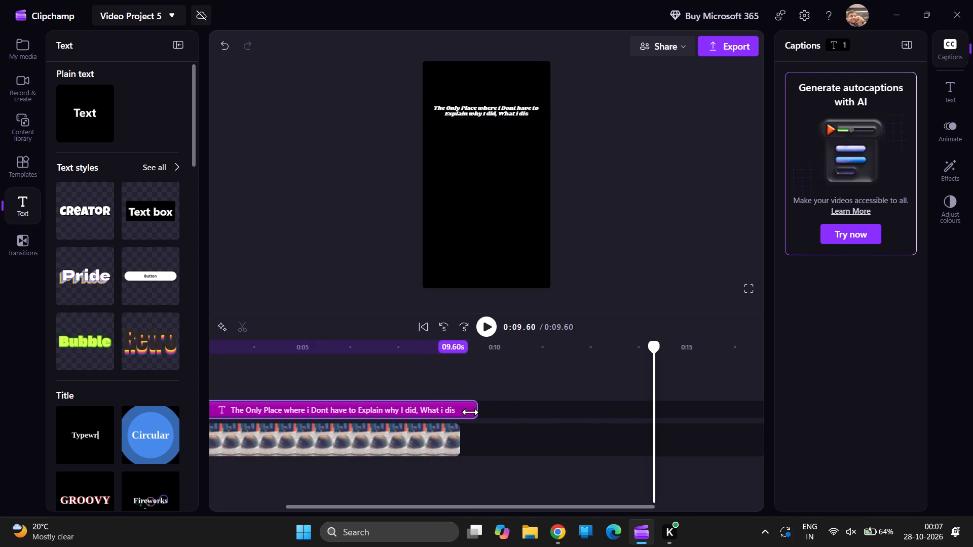
left_click_drag(470, 412, 455, 415)
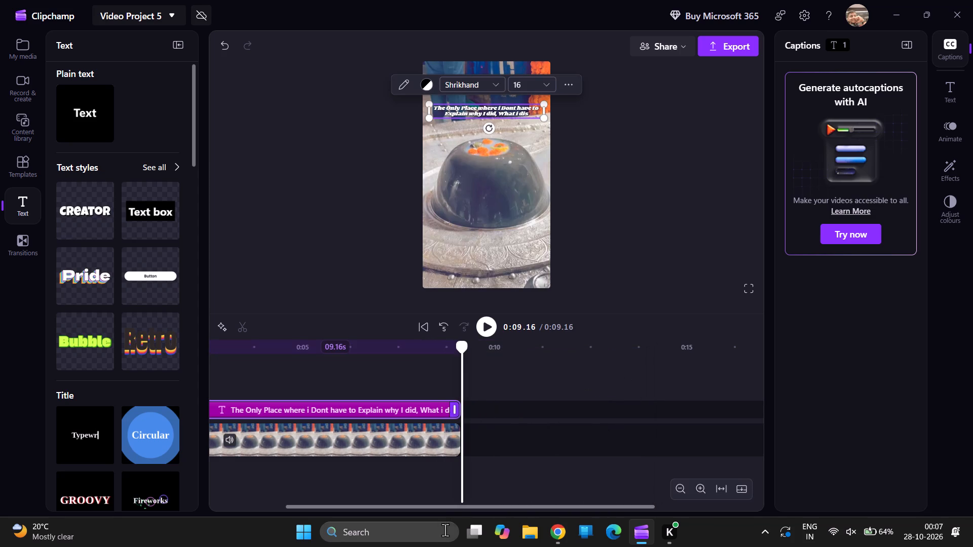
Play the video to check how the title looks over the footage.
left_click_drag(445, 509, 272, 505)
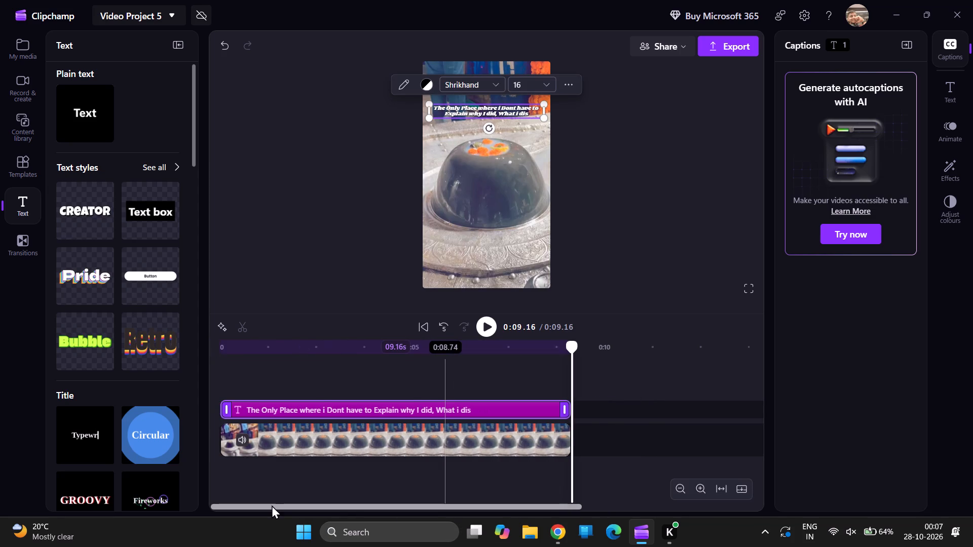
left_click_drag(272, 505, 244, 503)
left_click(506, 166)
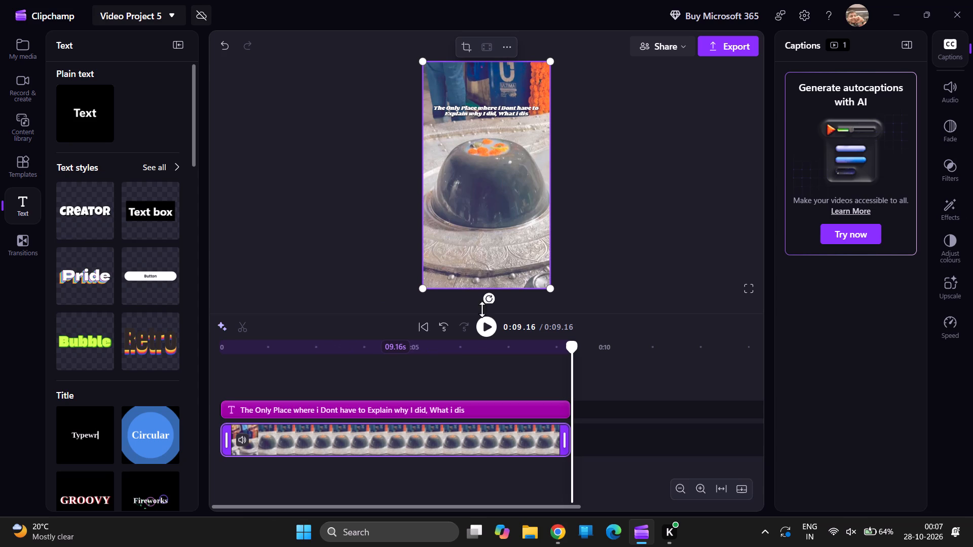
left_click(484, 334)
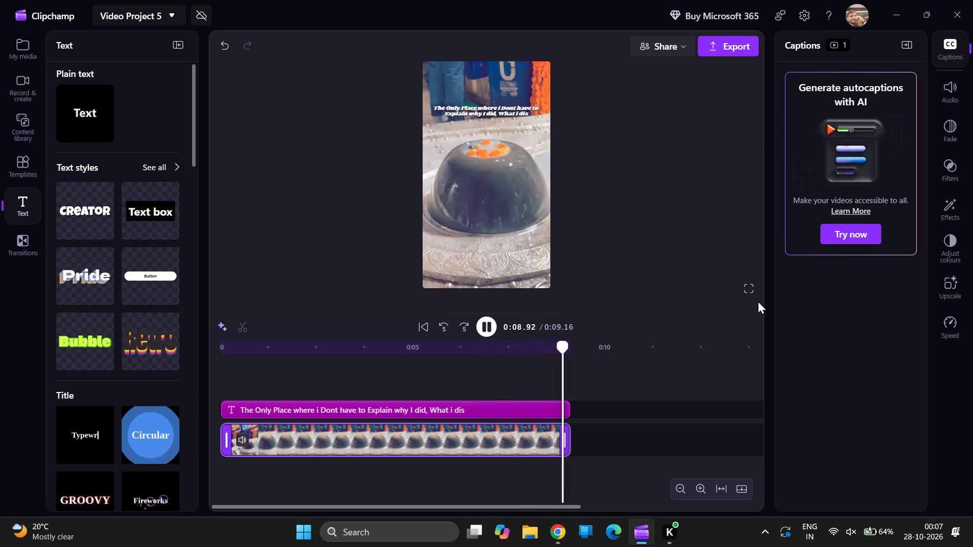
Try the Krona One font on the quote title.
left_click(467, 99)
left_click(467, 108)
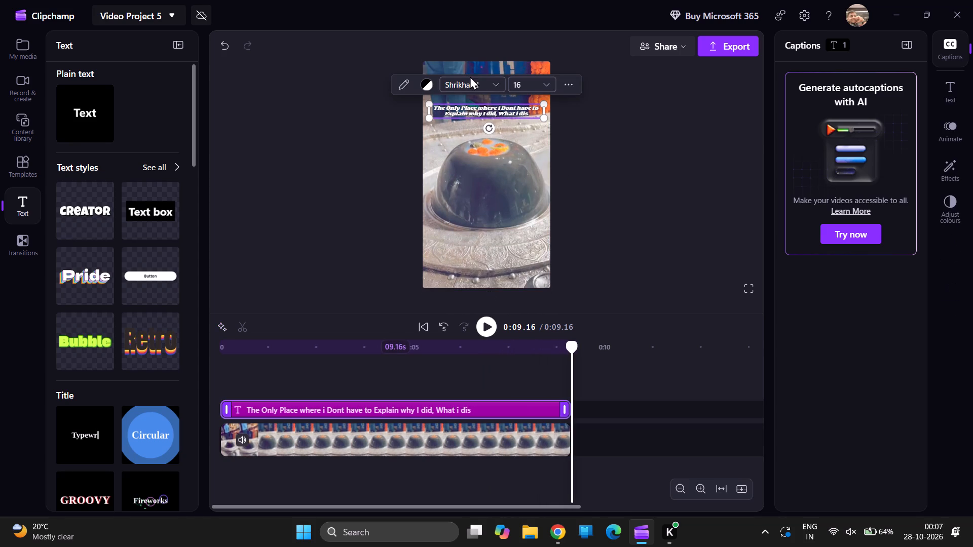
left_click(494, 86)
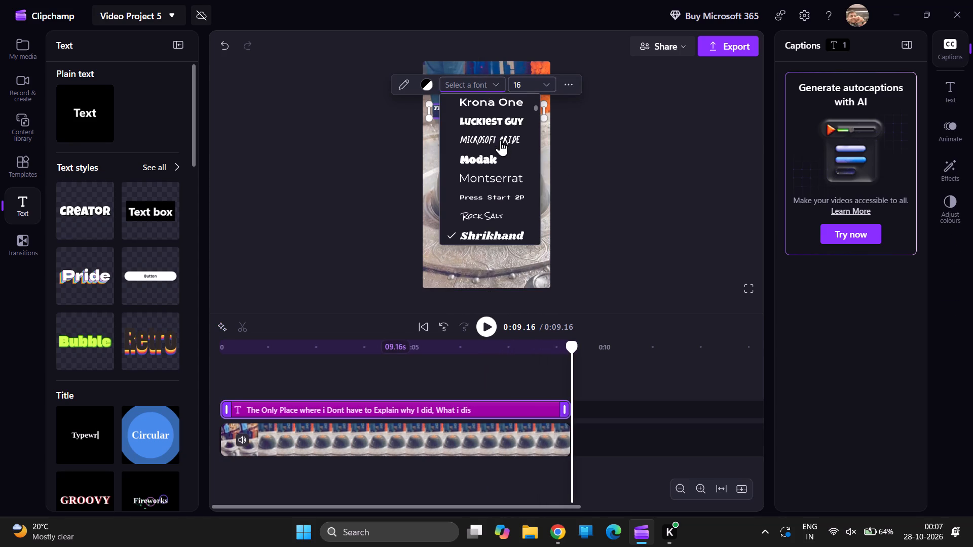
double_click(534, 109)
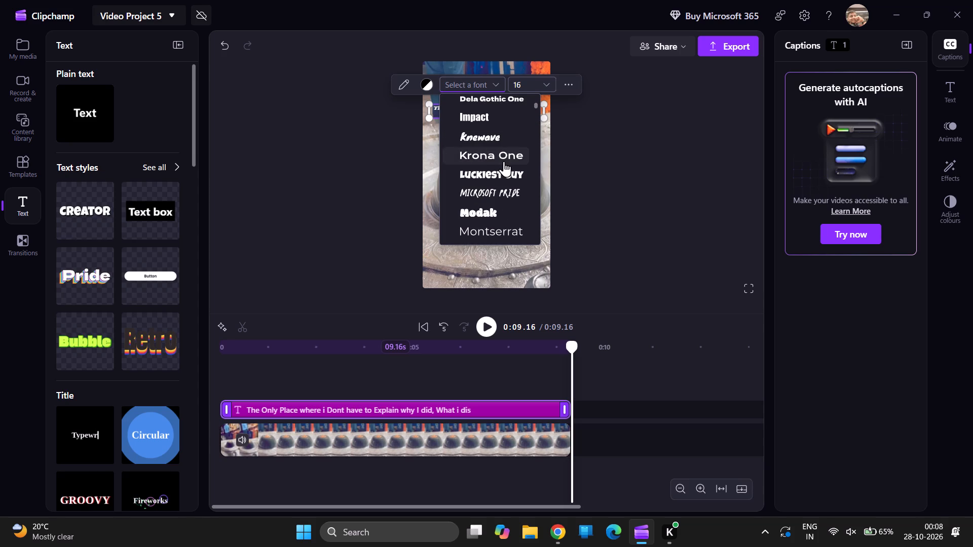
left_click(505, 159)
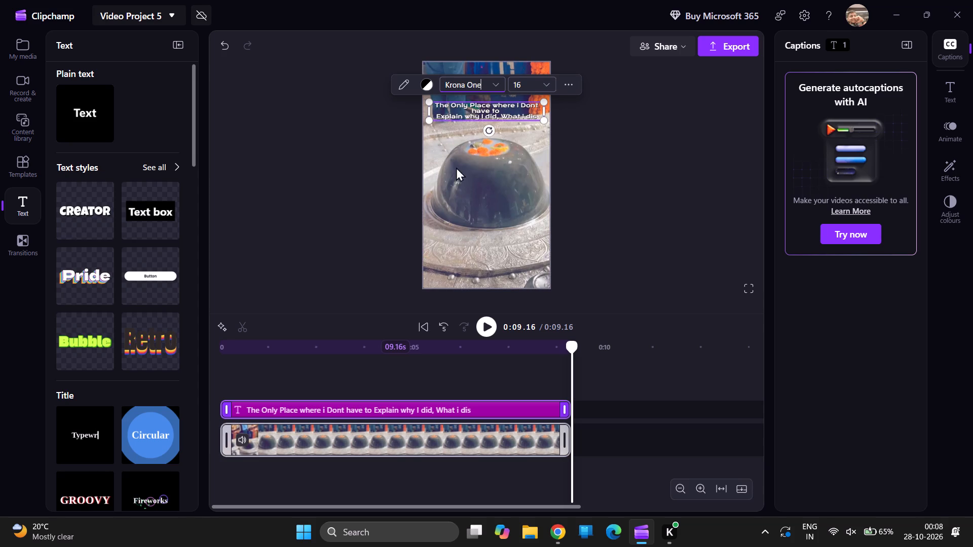
Set the quote title's font to Impact.
left_click(497, 81)
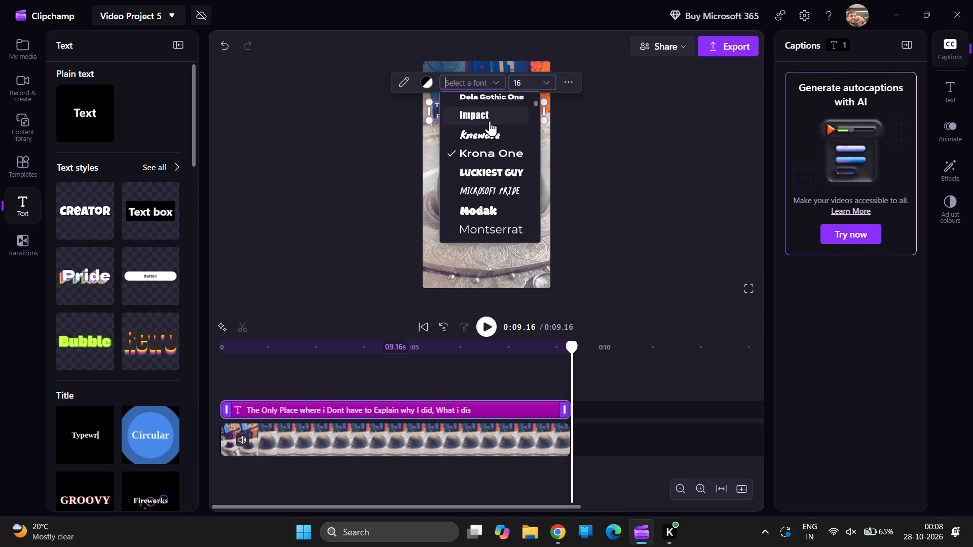
left_click(490, 107)
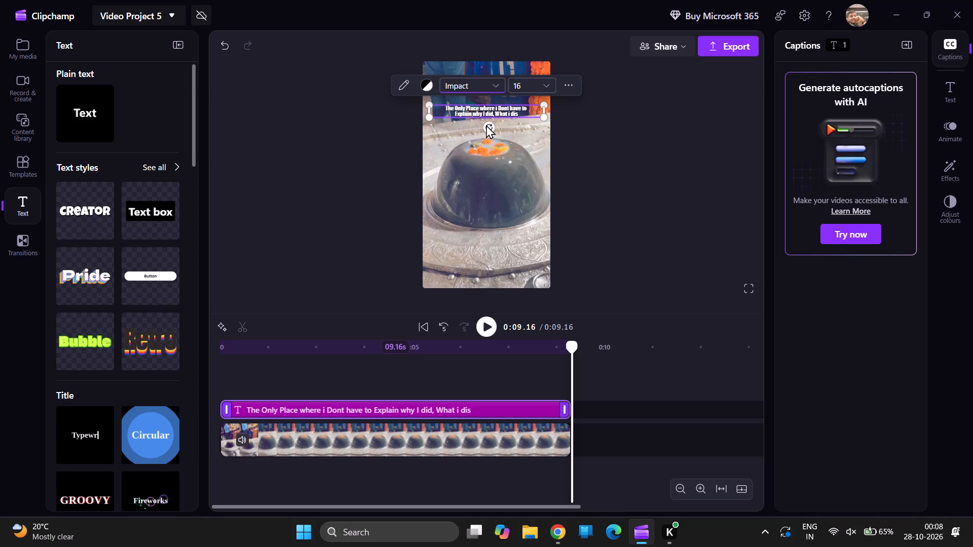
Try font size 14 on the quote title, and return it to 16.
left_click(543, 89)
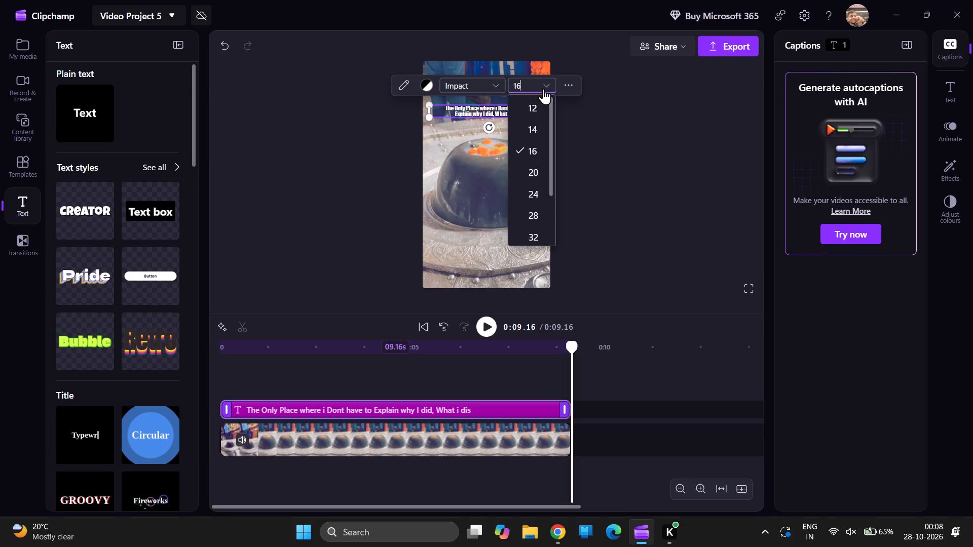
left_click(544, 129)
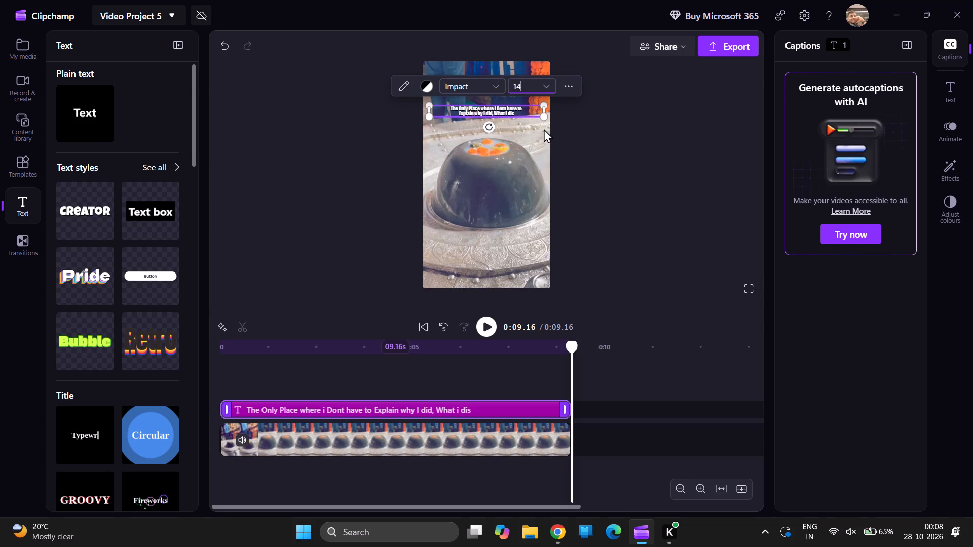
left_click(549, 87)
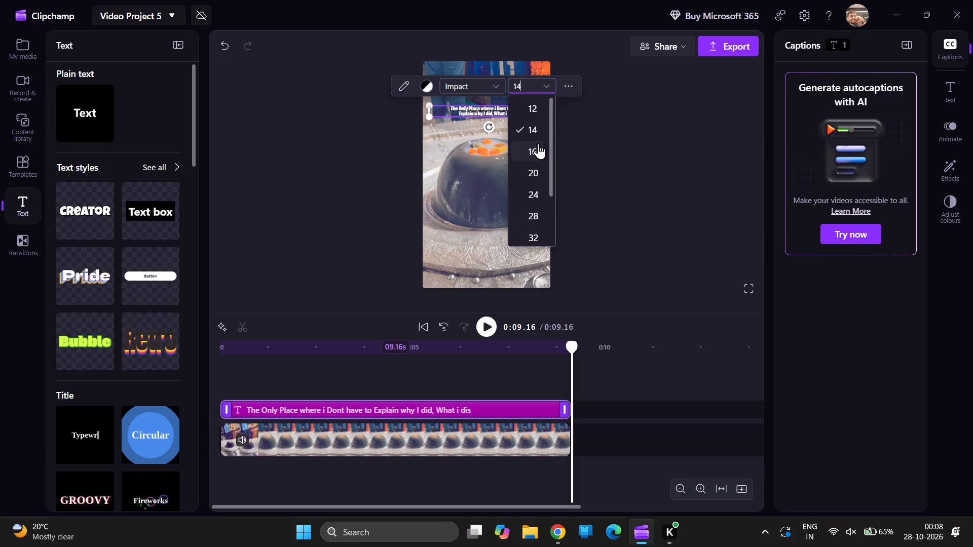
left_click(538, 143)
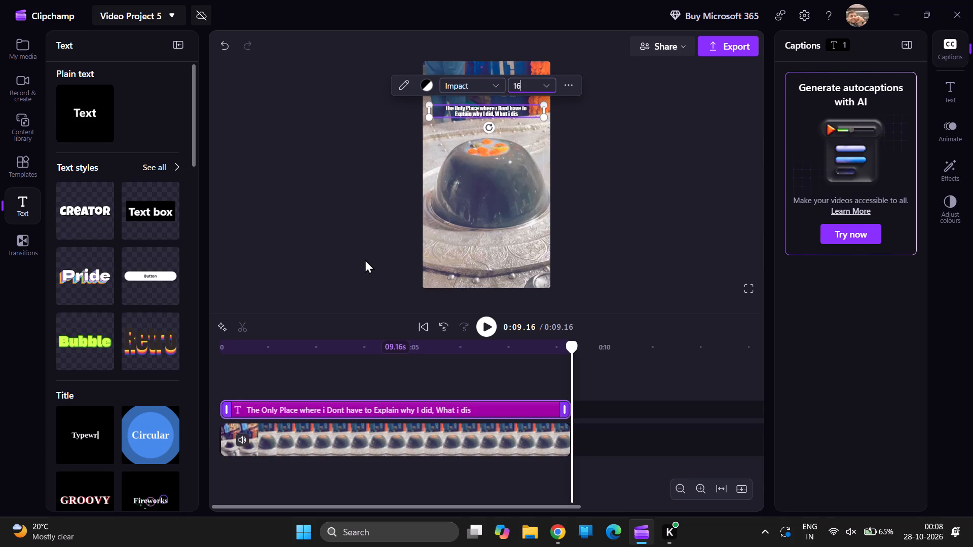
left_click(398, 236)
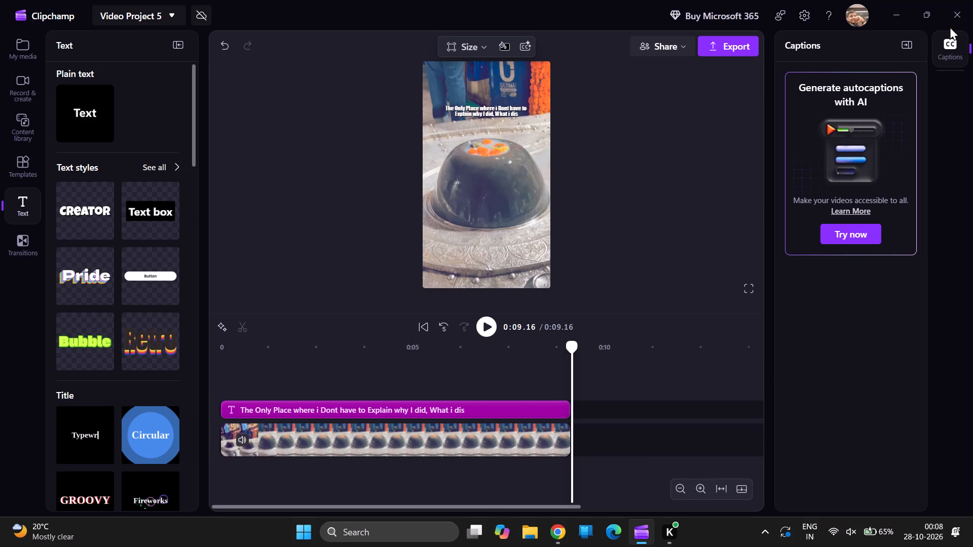
Play the video in full-screen preview to check the Impact title over the footage.
left_click(911, 42)
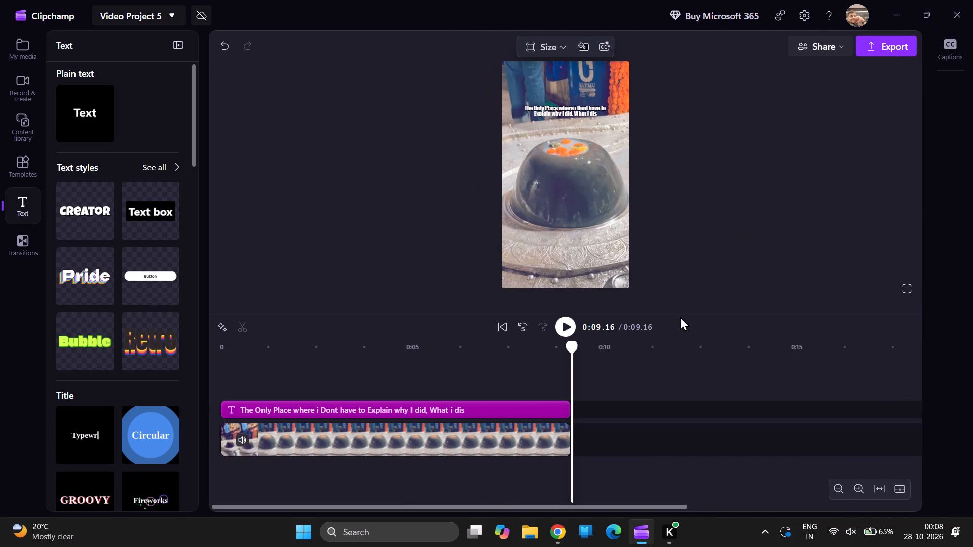
left_click(912, 289)
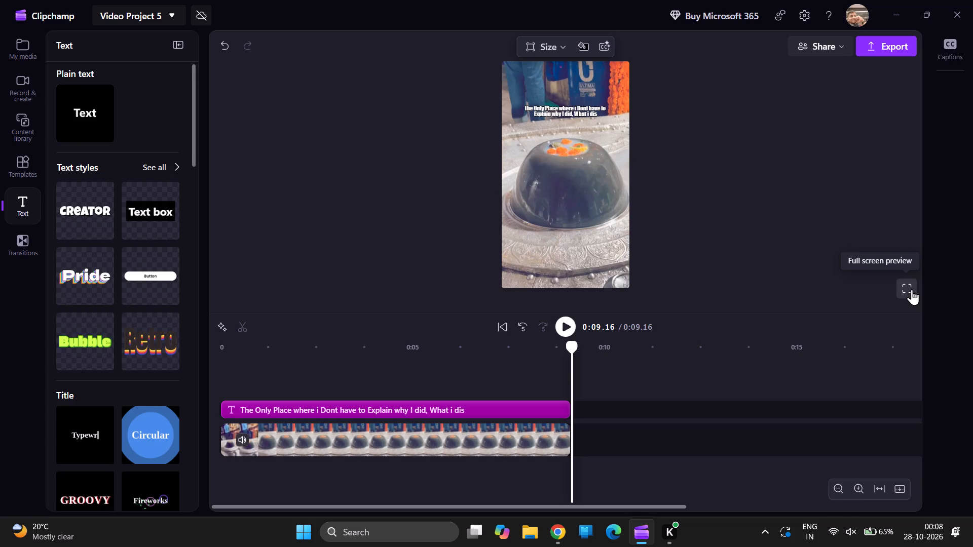
key("space")
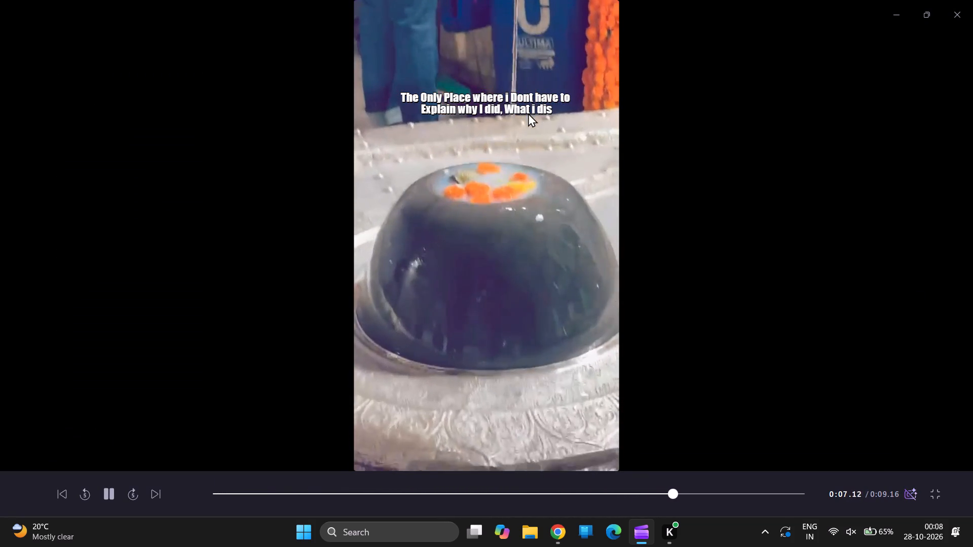
left_click(539, 97)
left_click(539, 104)
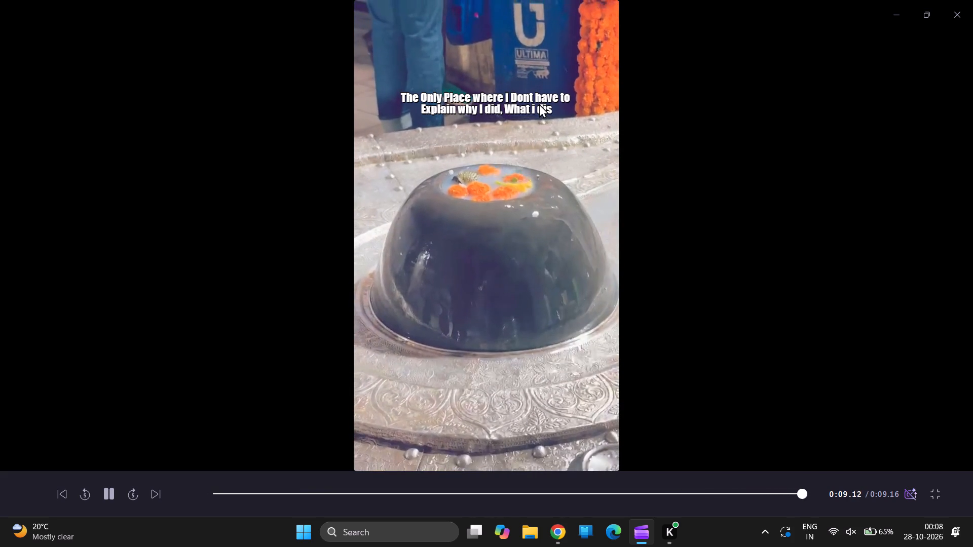
left_click(933, 496)
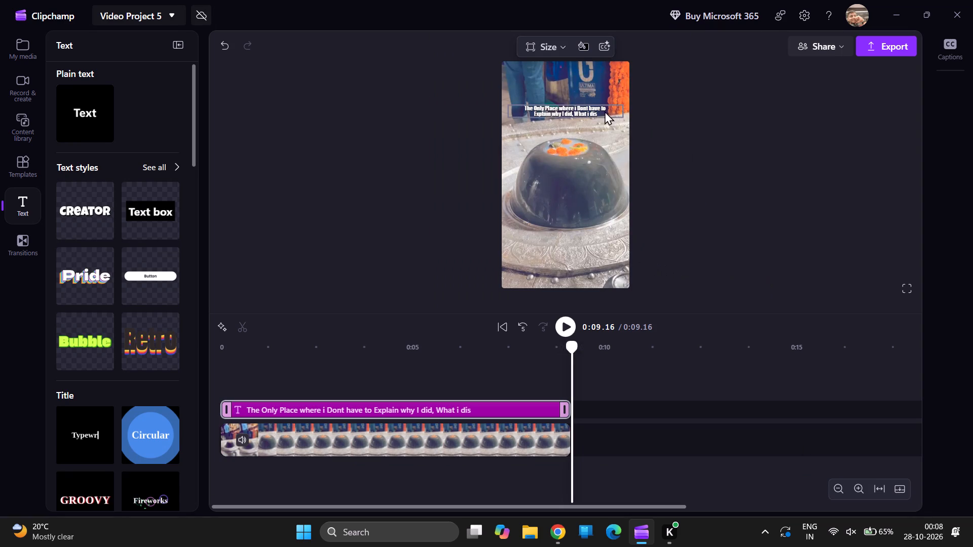
Correct the last word of the quote title to "did".
left_click(594, 106)
left_click(598, 113)
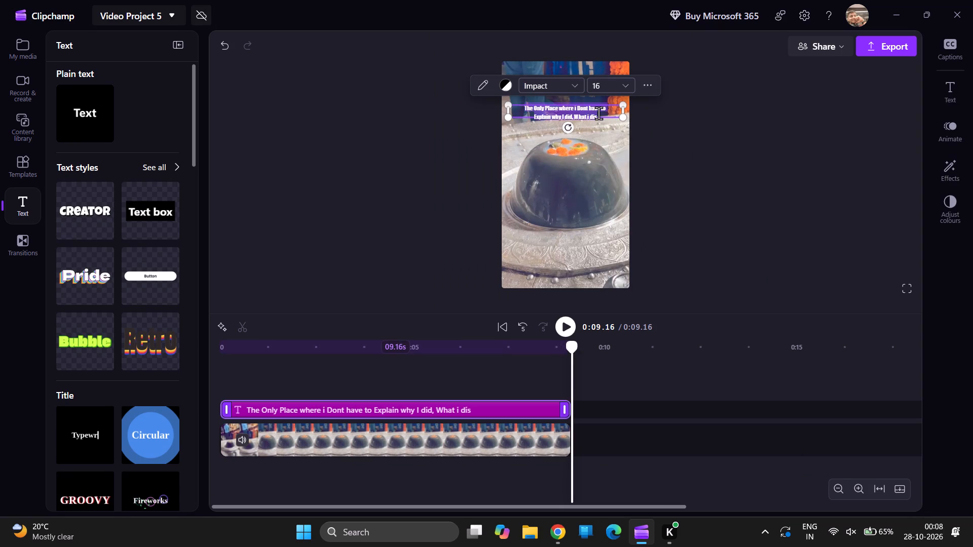
left_click(598, 113)
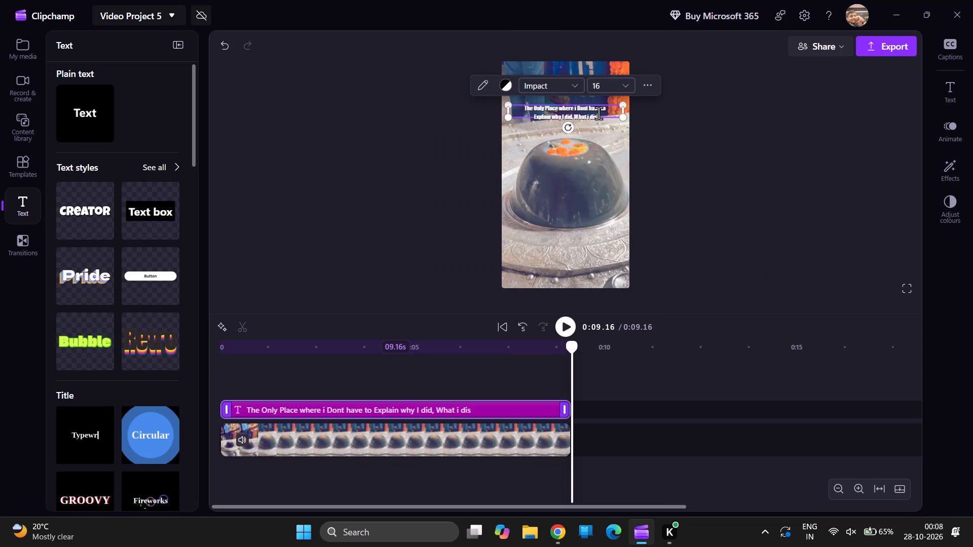
key("BackSpace")
key("d")
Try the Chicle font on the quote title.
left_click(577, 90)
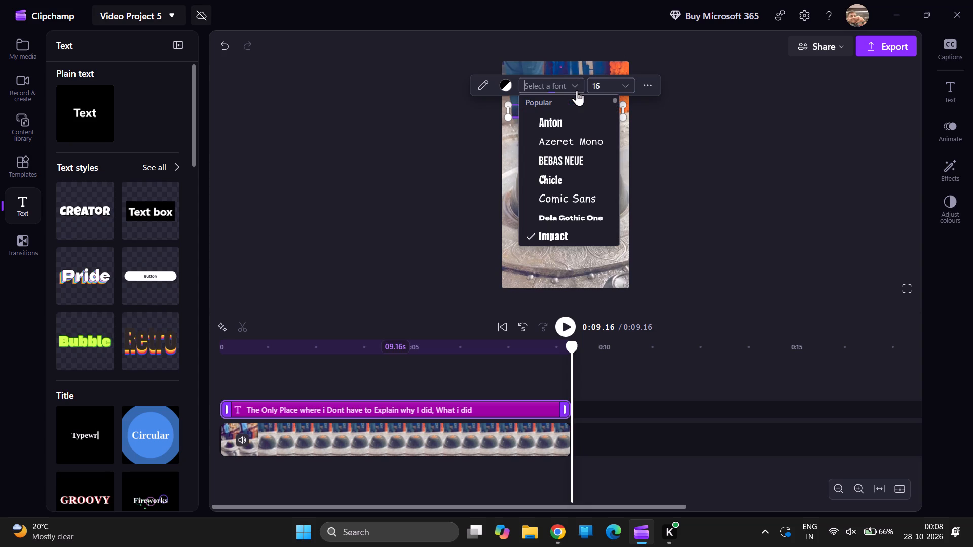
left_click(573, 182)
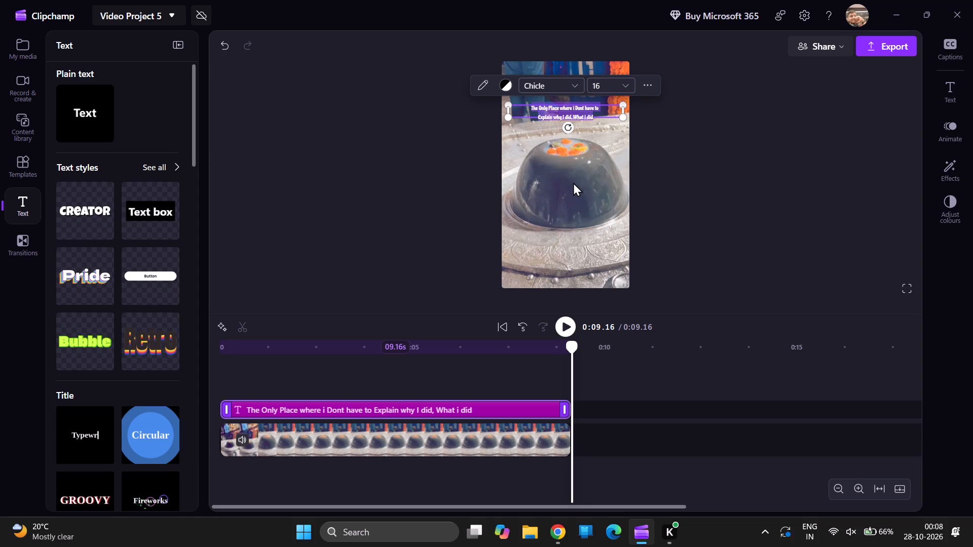
Set the quote title's font to Arial from the body text fonts.
left_click(580, 86)
left_click(489, 85)
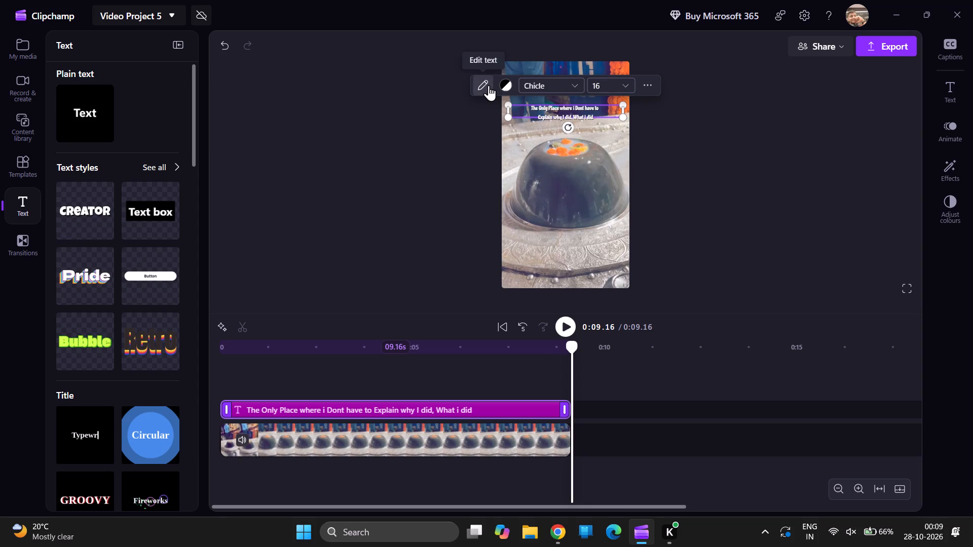
left_click(578, 81)
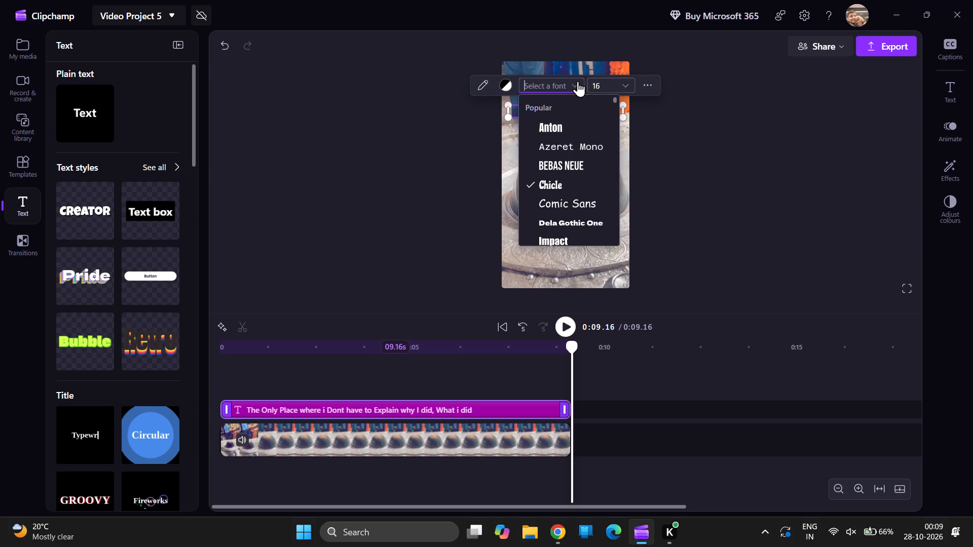
left_click(617, 117)
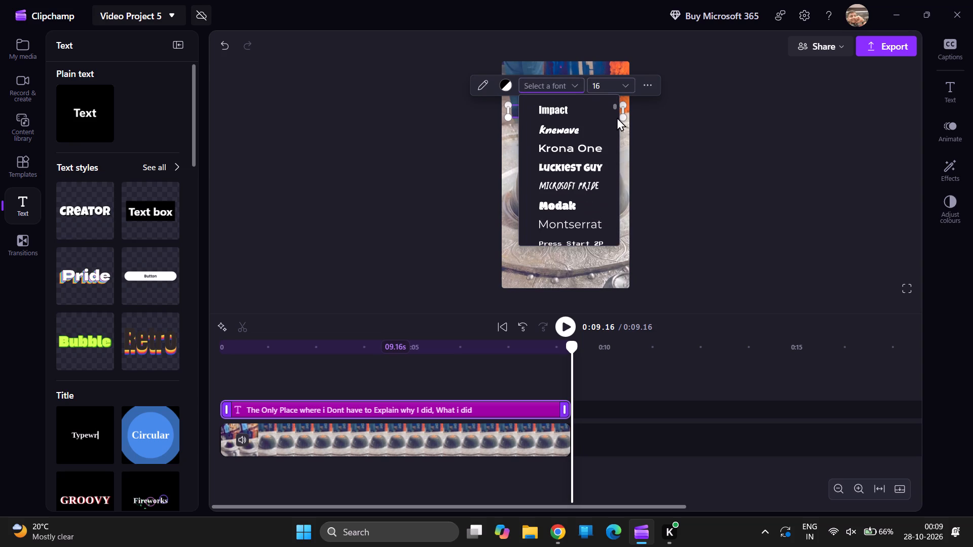
double_click(617, 117)
left_click_drag(617, 117, 617, 122)
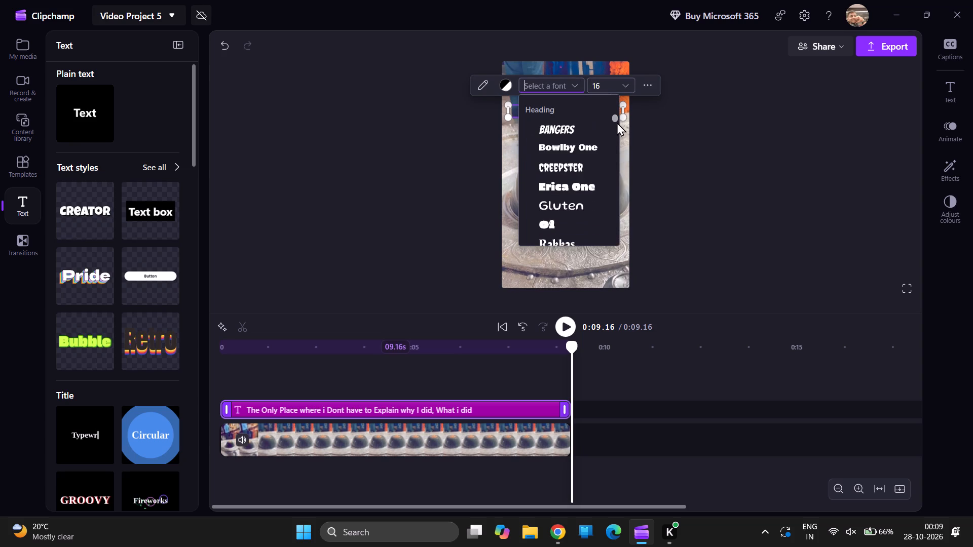
left_click_drag(617, 122, 617, 133)
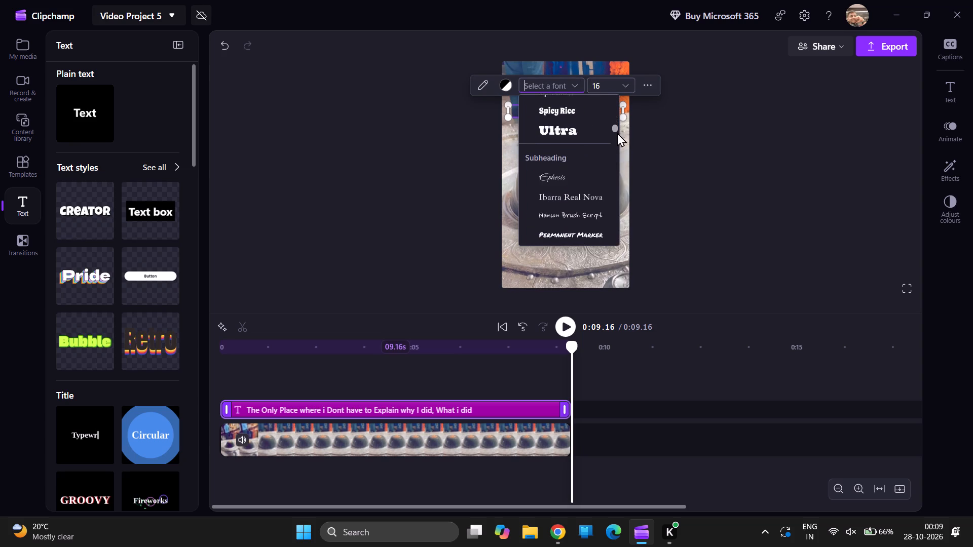
left_click_drag(617, 133, 618, 137)
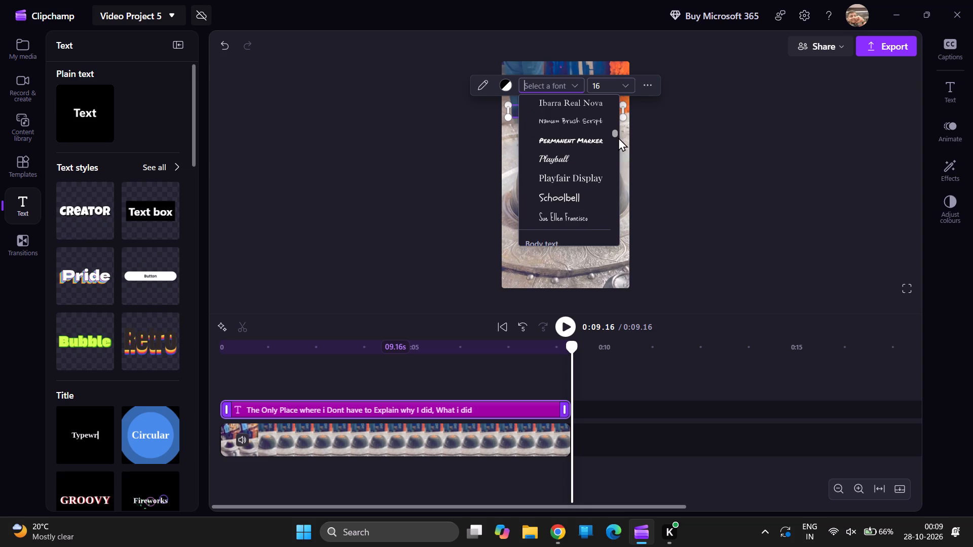
left_click_drag(618, 137, 618, 144)
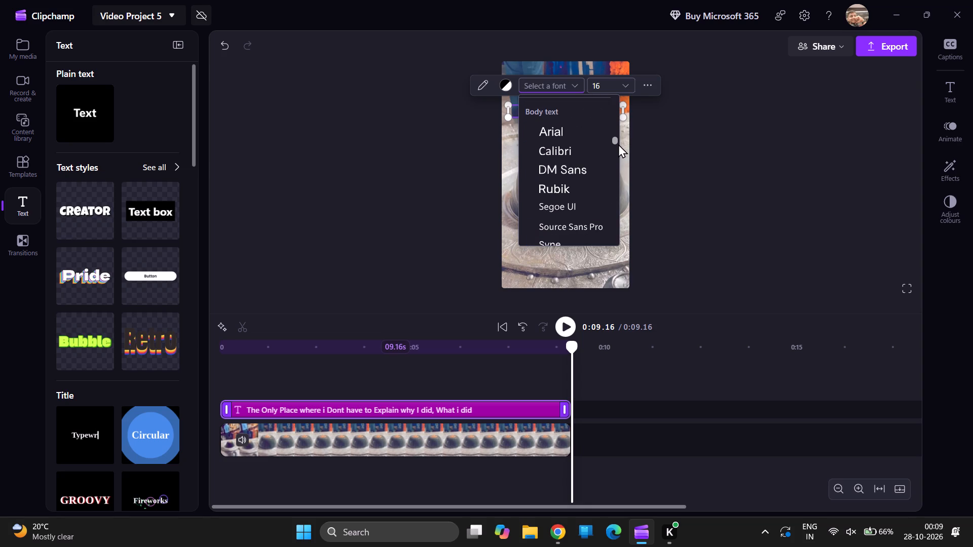
left_click(588, 136)
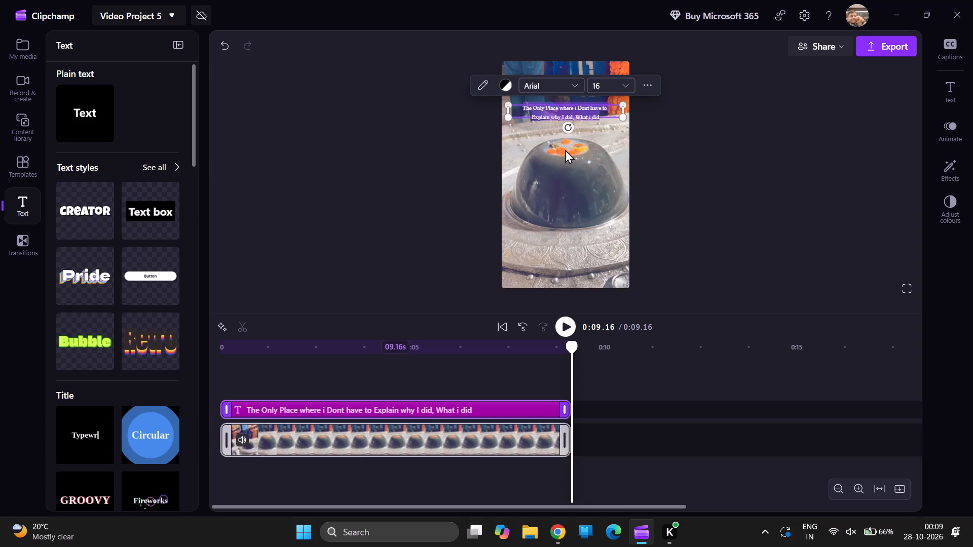
left_click(484, 197)
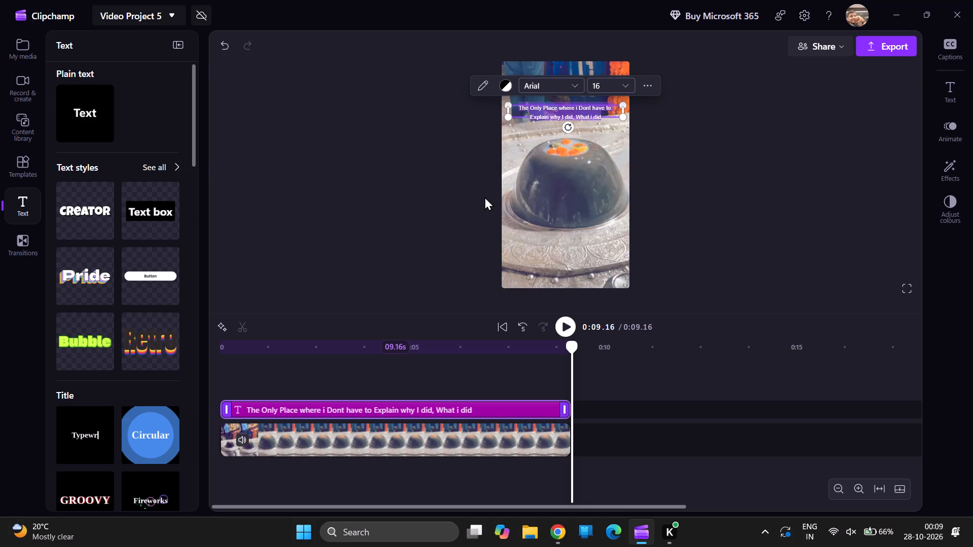
Play the video in full-screen preview to check the Arial title over the footage.
left_click(910, 283)
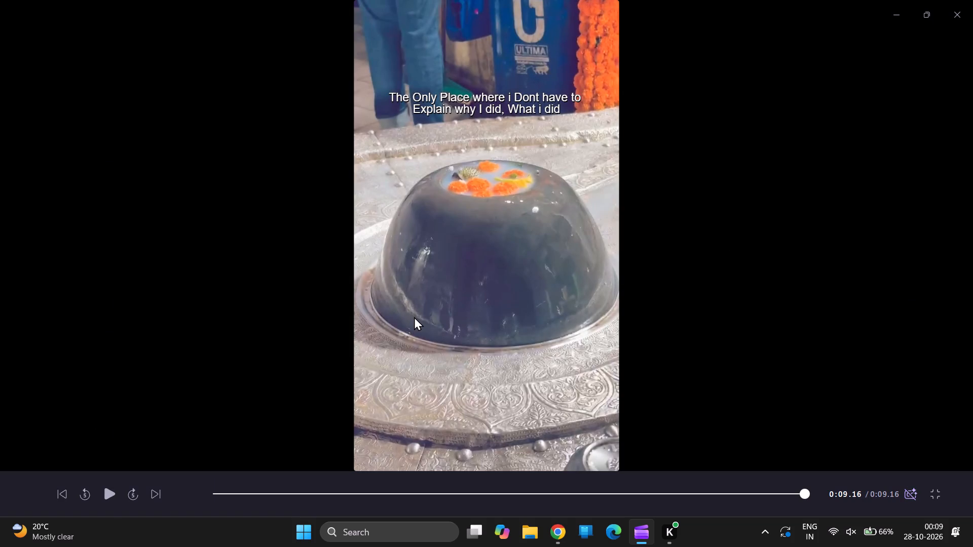
left_click(109, 498)
left_click(938, 499)
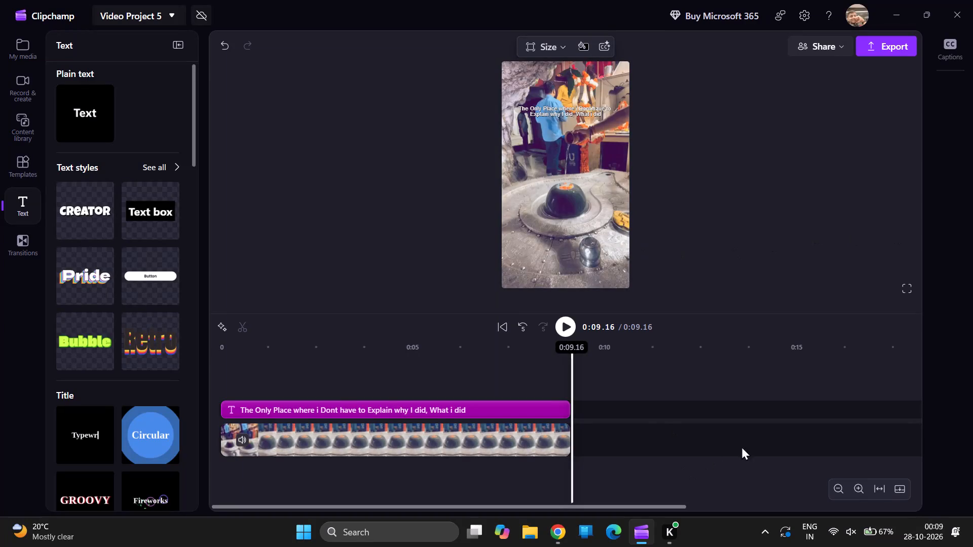
Set the temple video clip's speed to 0.5.
left_click(498, 441)
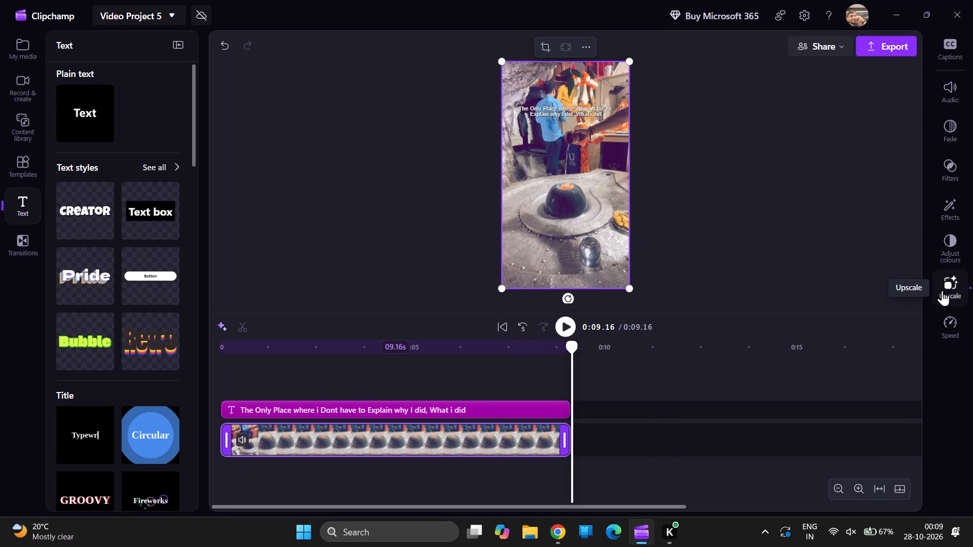
left_click(952, 333)
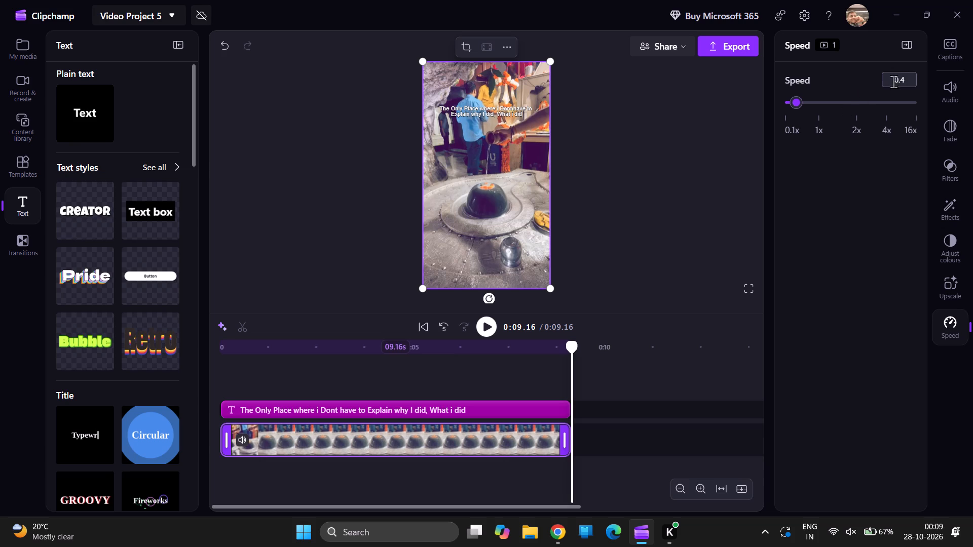
left_click(801, 104)
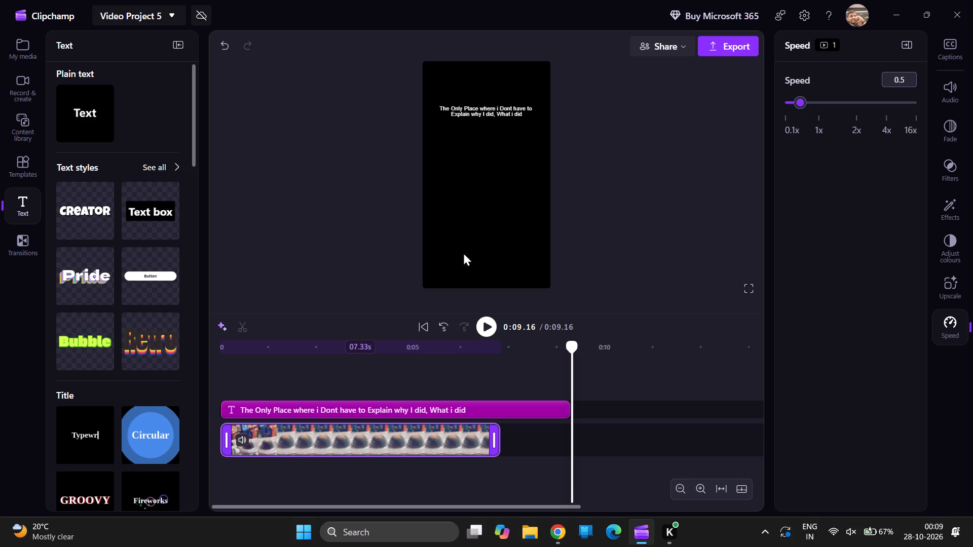
Play the video to check the footage at its new speed.
left_click(490, 330)
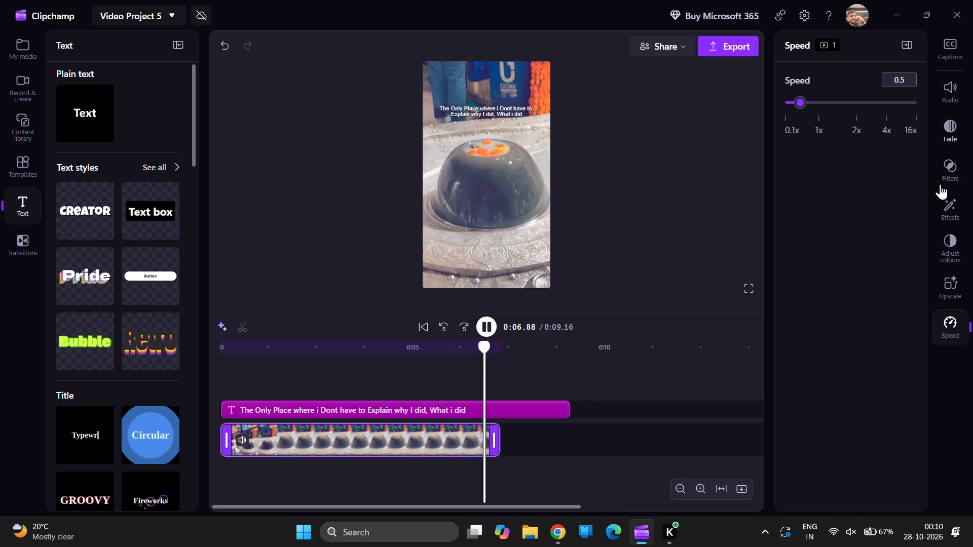
Review the upscale quality options for the video clip and choose 1080p.
left_click(948, 275)
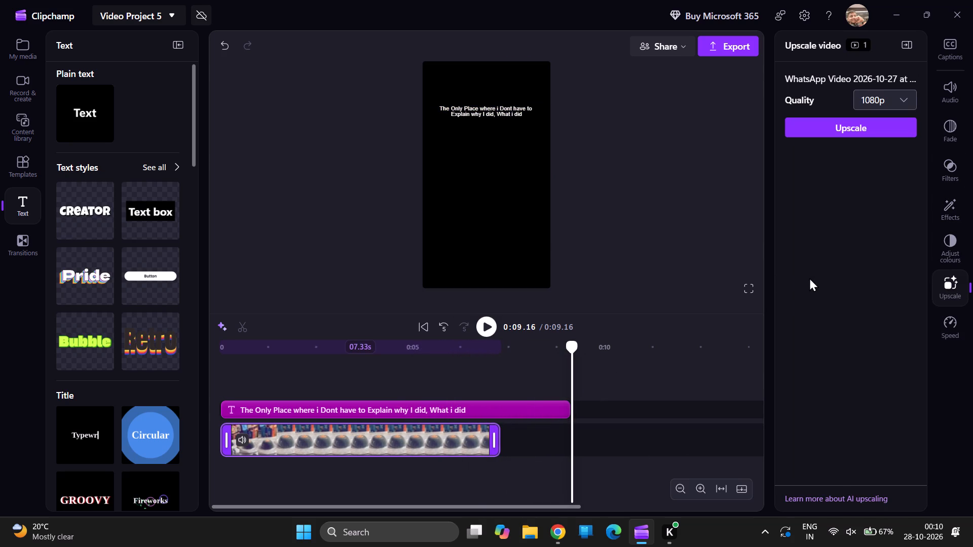
left_click(904, 95)
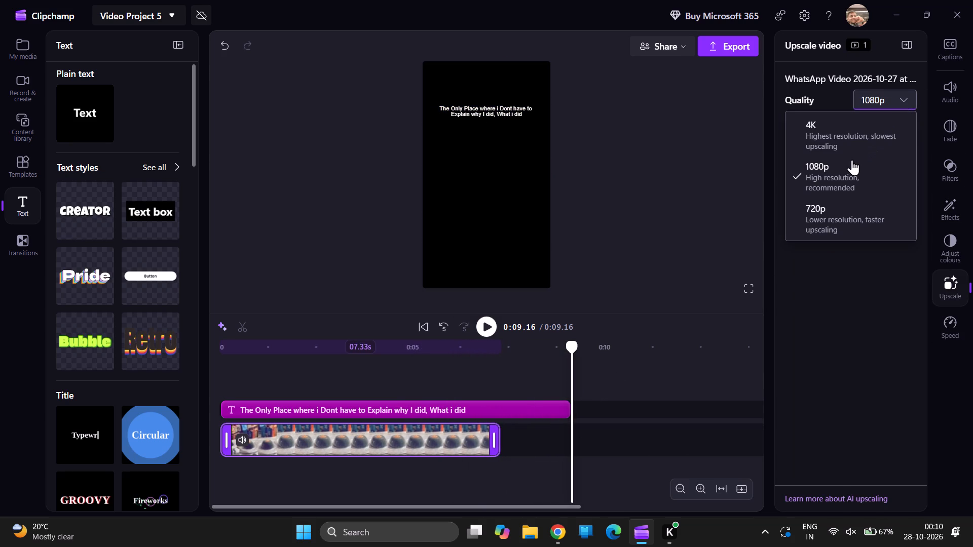
left_click(851, 169)
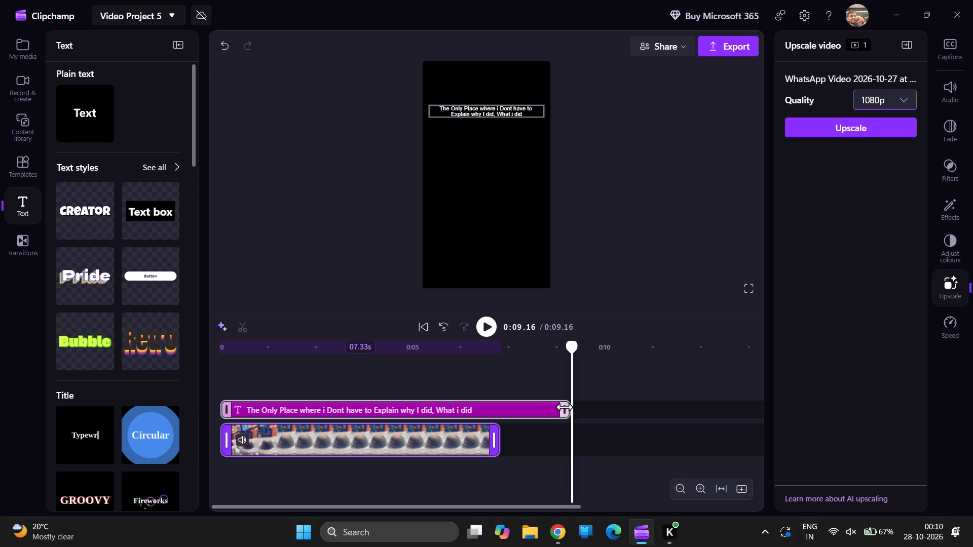
Trim the end of the title clip to 7.33 s so it lines up with the end of the video clip.
left_click_drag(564, 407, 494, 415)
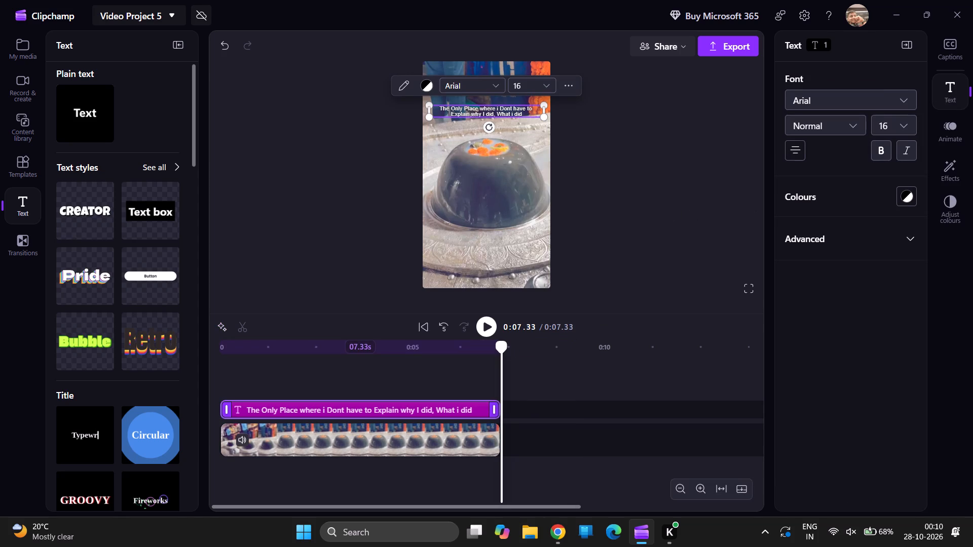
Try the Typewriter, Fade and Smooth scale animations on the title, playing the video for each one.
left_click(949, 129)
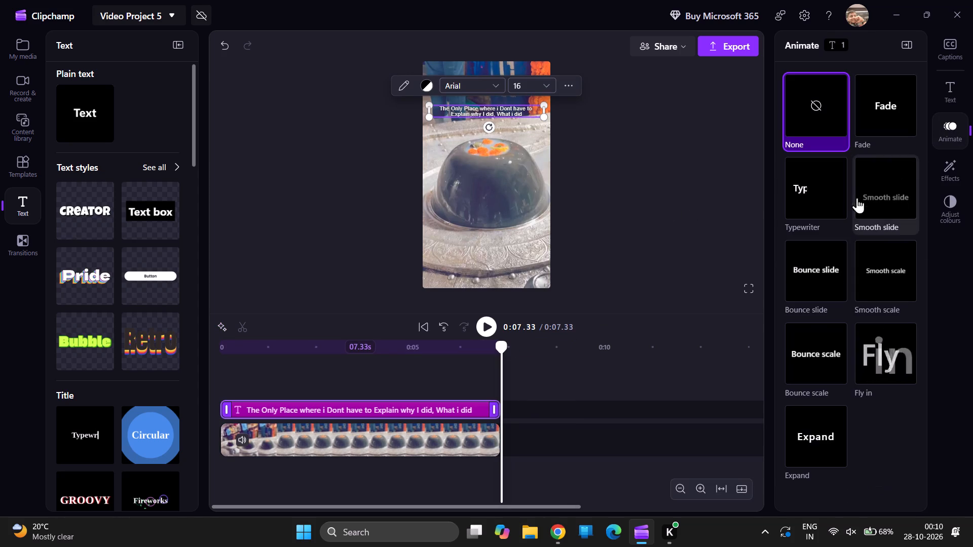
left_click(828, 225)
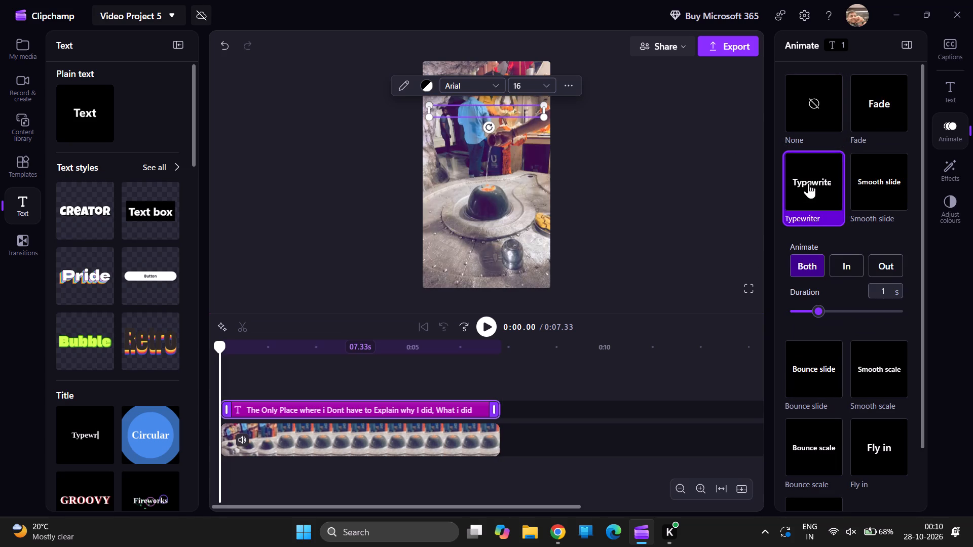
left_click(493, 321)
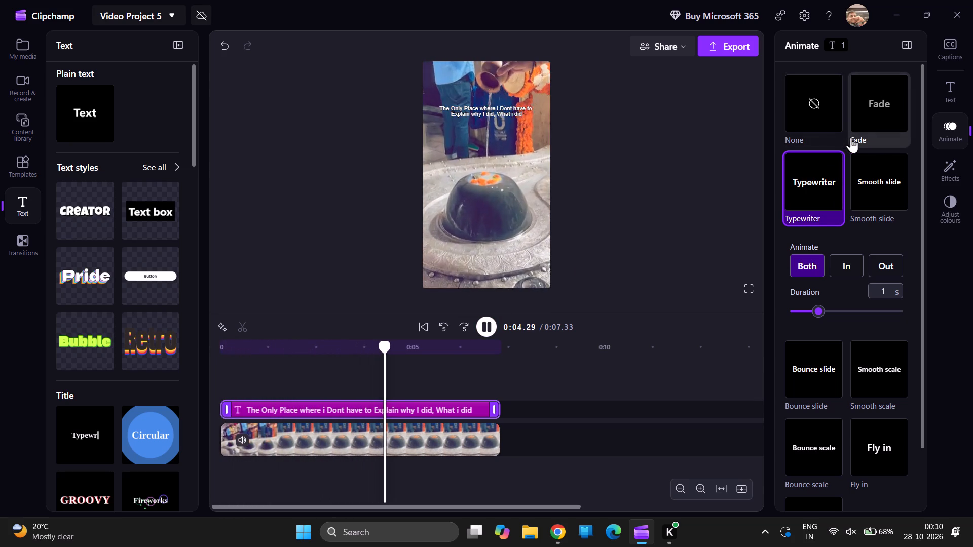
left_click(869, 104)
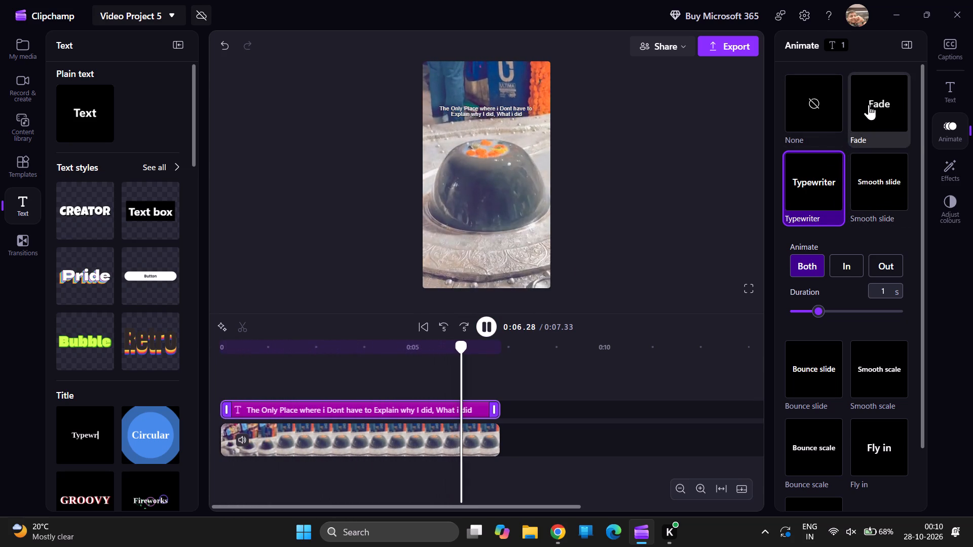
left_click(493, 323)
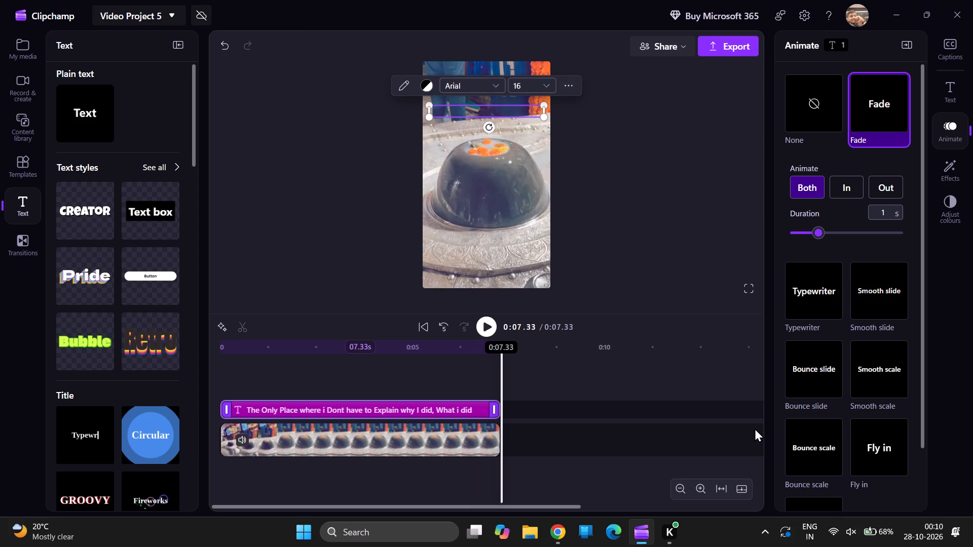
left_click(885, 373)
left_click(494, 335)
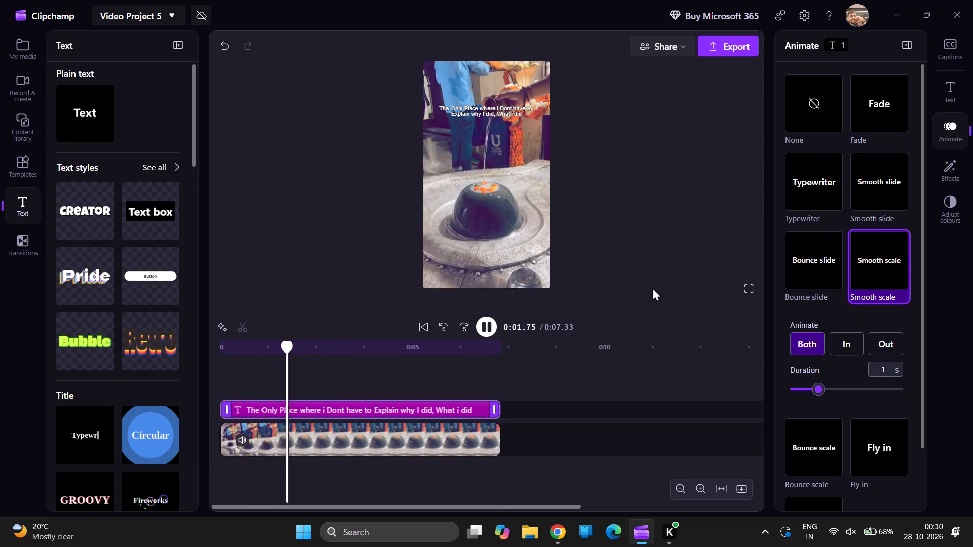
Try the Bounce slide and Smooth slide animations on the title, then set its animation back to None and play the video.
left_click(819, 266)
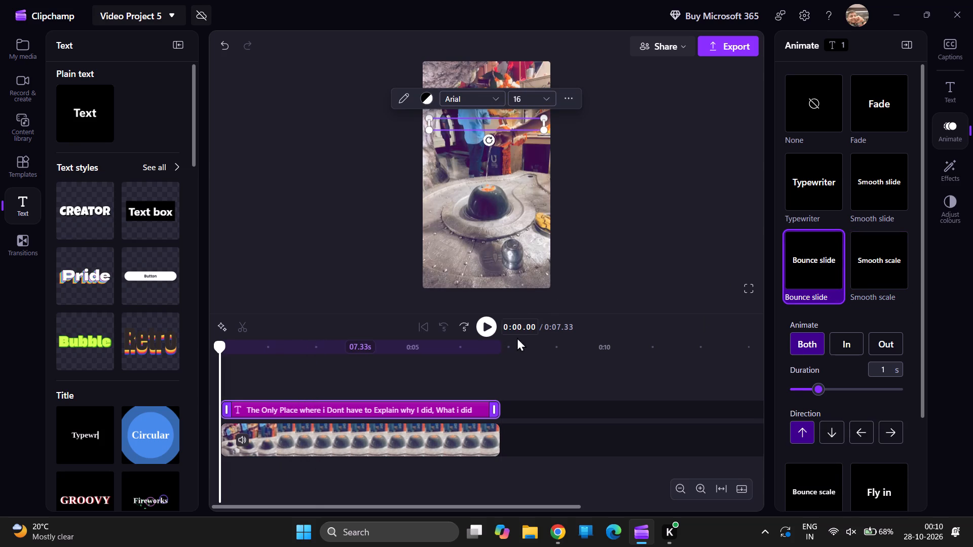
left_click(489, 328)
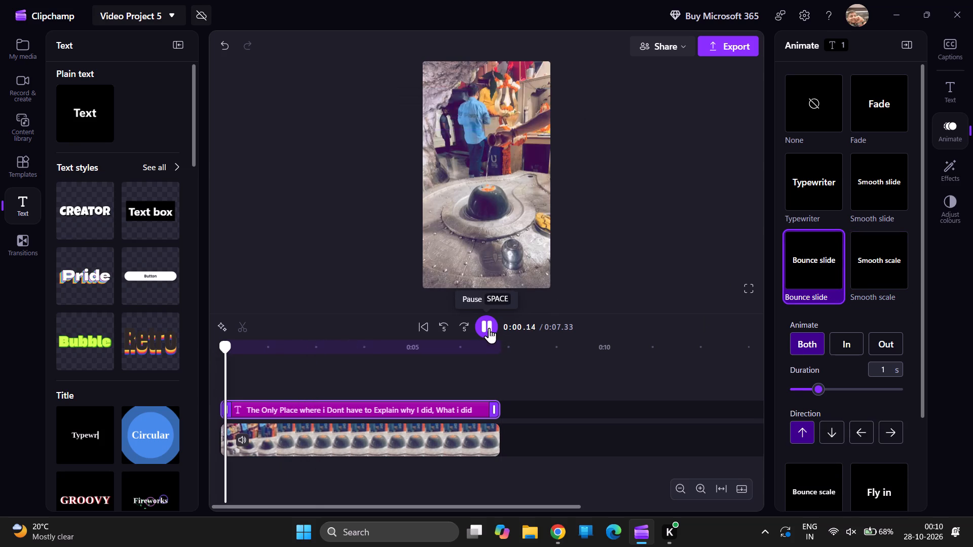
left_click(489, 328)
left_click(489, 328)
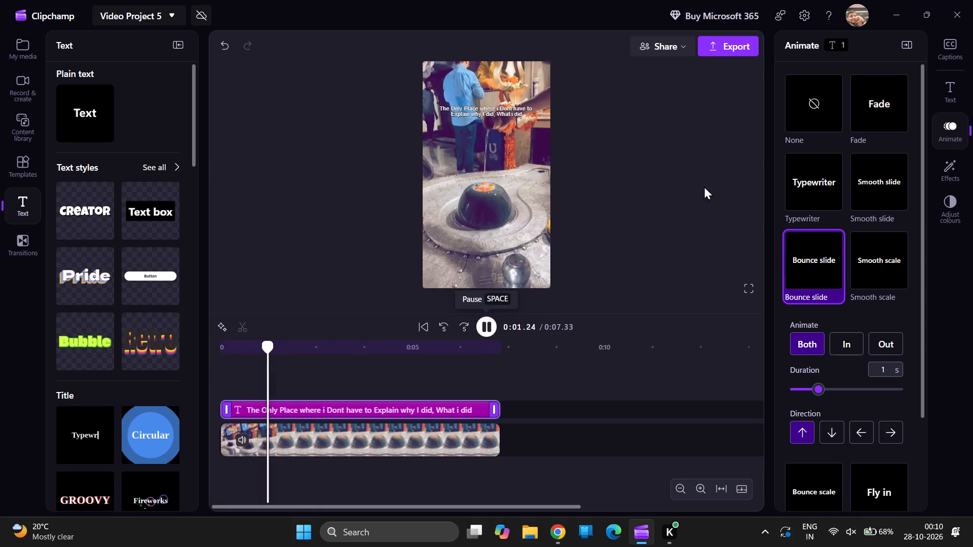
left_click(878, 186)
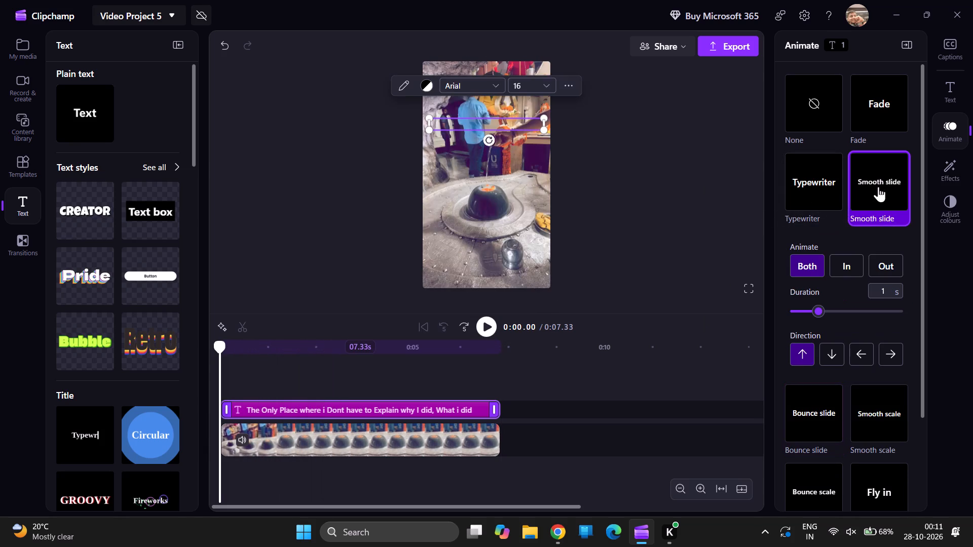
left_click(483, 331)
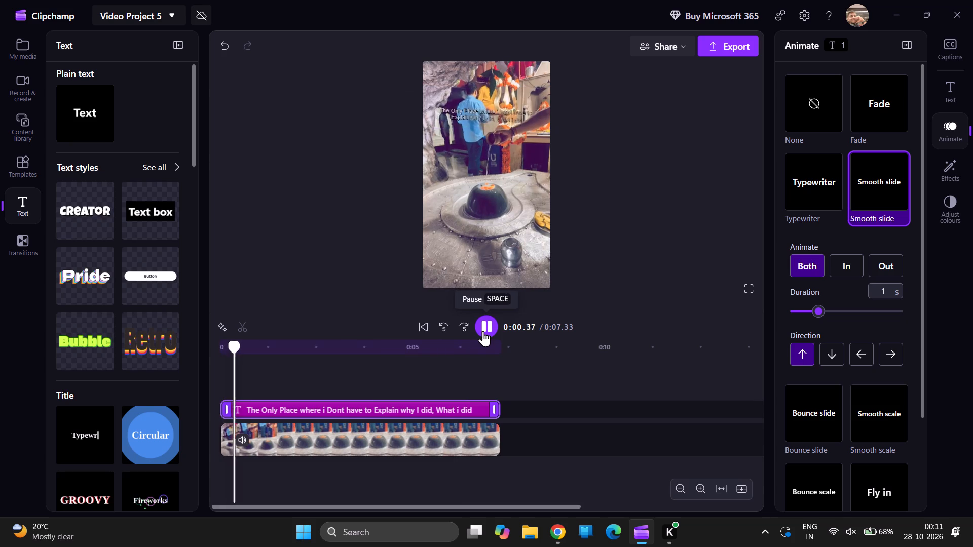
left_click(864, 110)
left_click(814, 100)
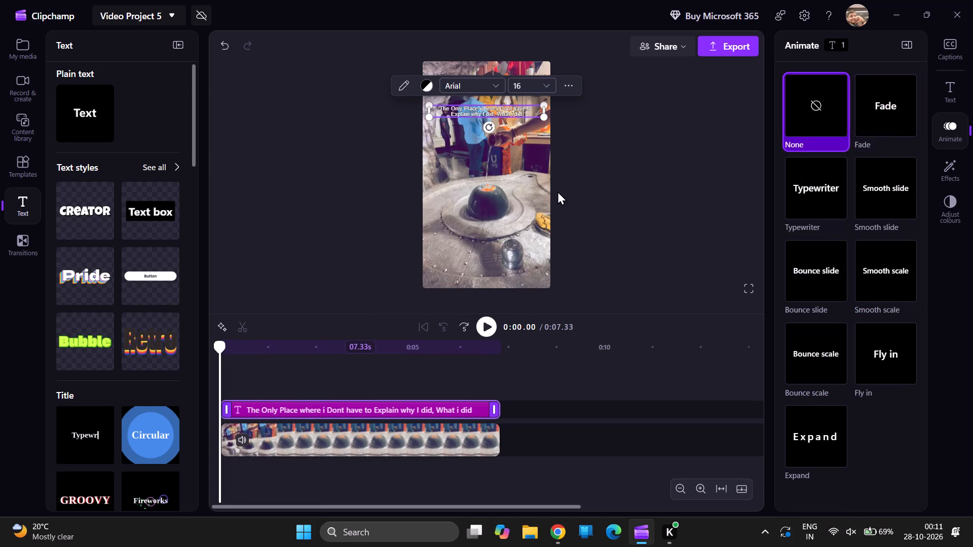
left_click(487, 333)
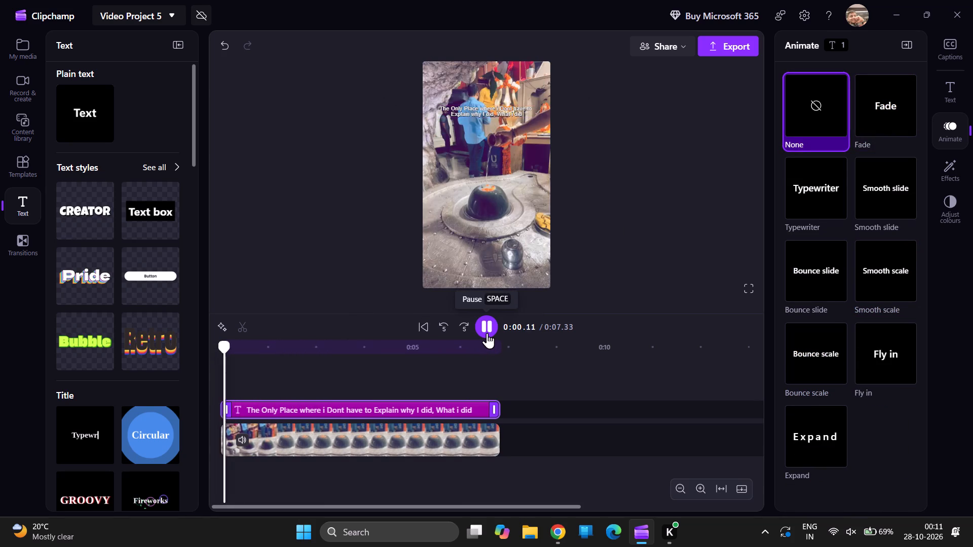
Raise the temple video clip's transparency to about a third of its range in the colour adjustments.
left_click(937, 167)
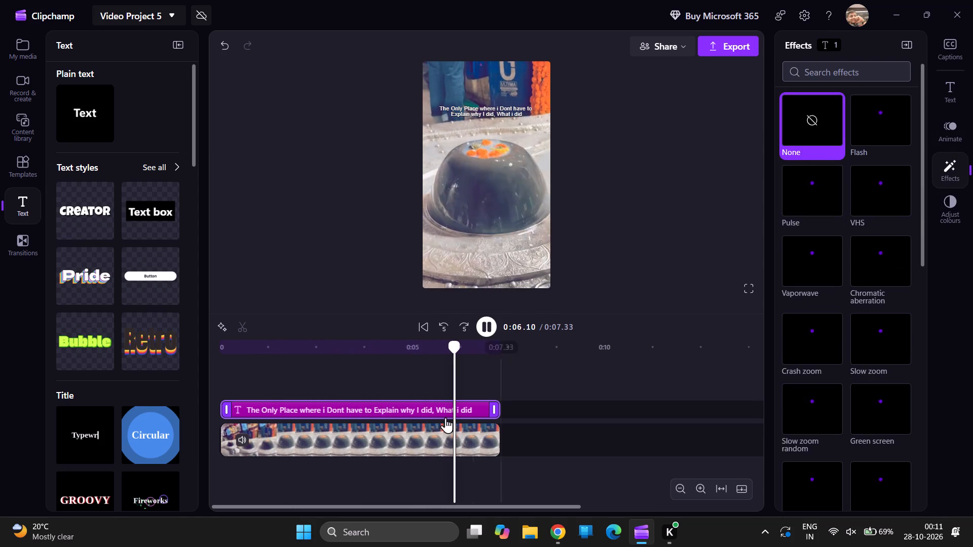
left_click(422, 444)
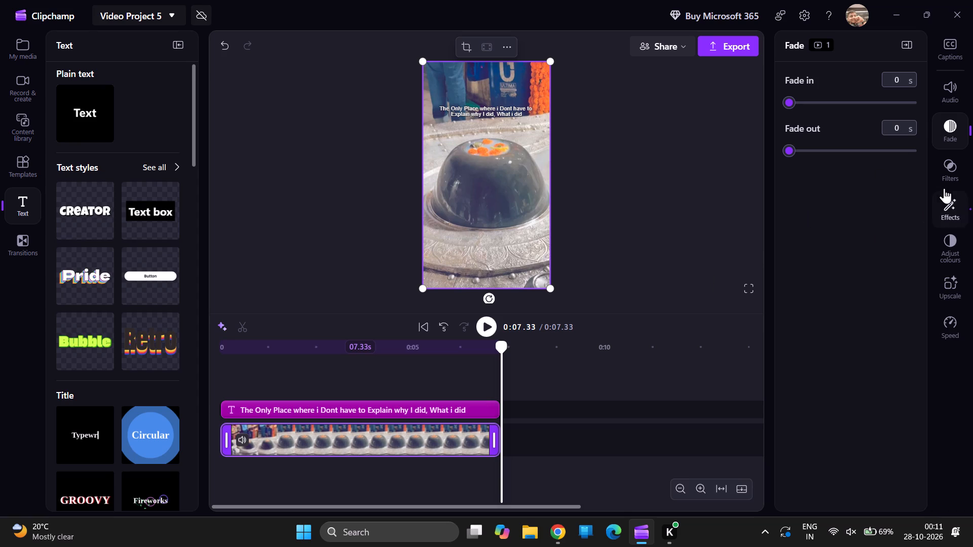
left_click(954, 177)
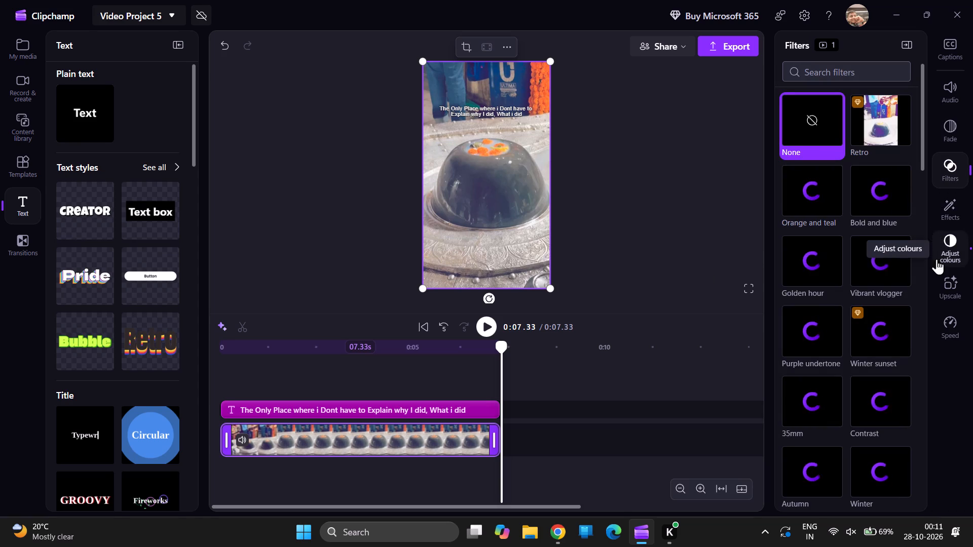
left_click(948, 241)
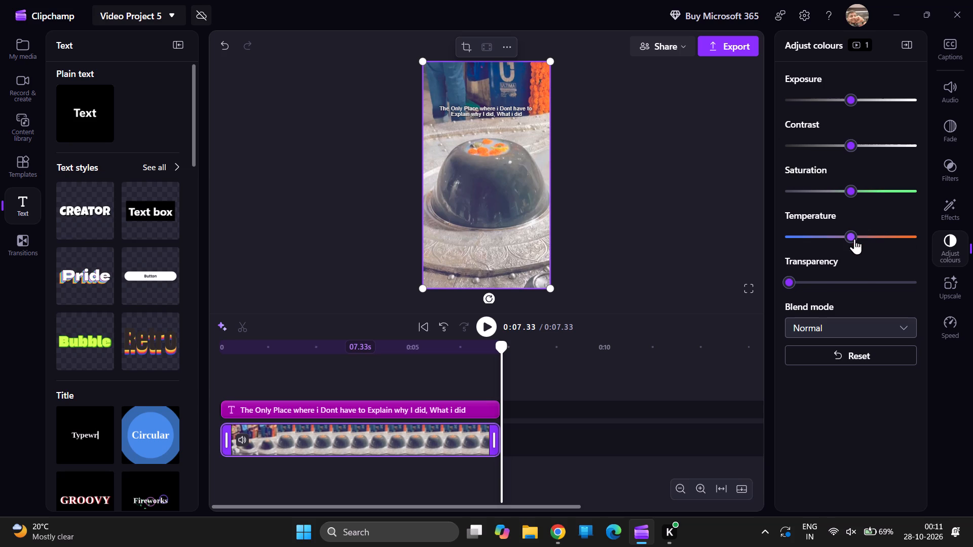
left_click_drag(805, 280, 860, 286)
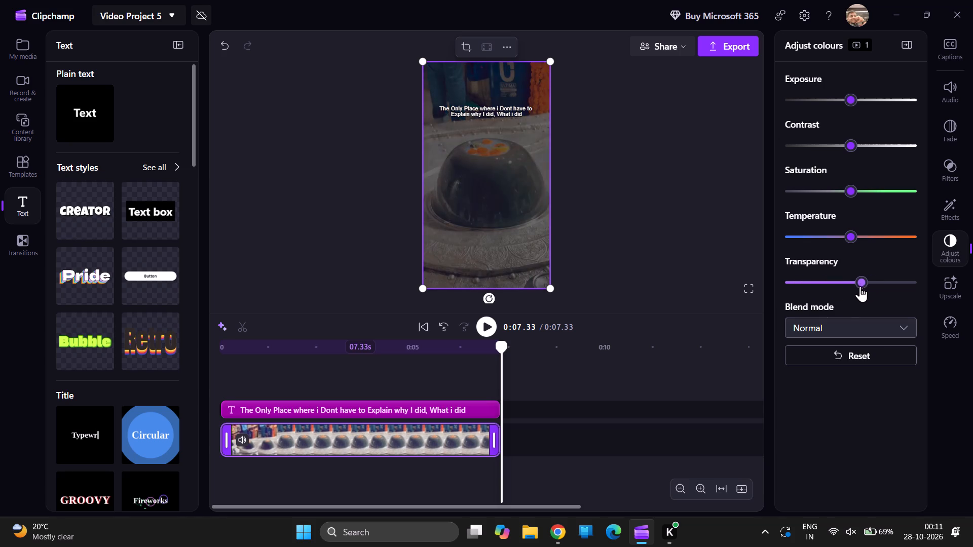
left_click_drag(860, 286, 838, 290)
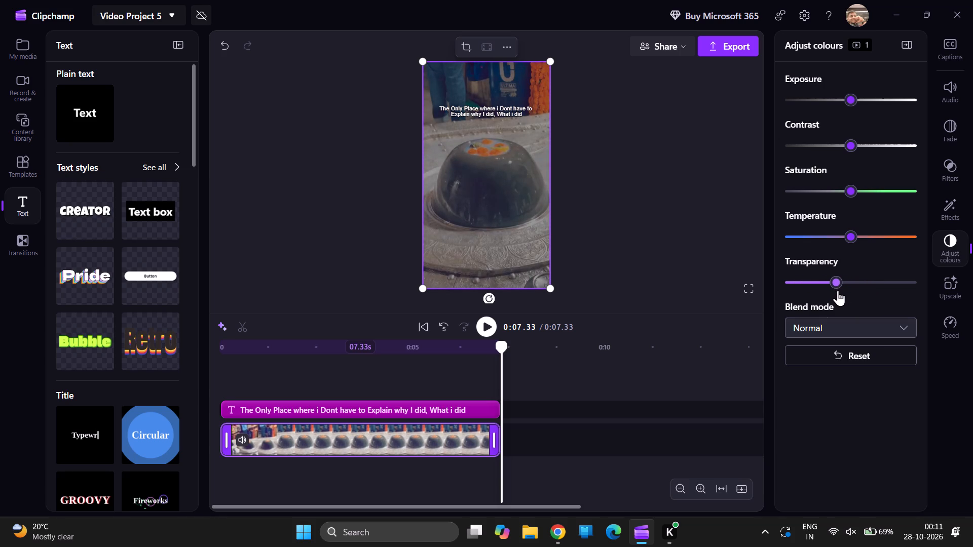
left_click_drag(838, 290, 831, 293)
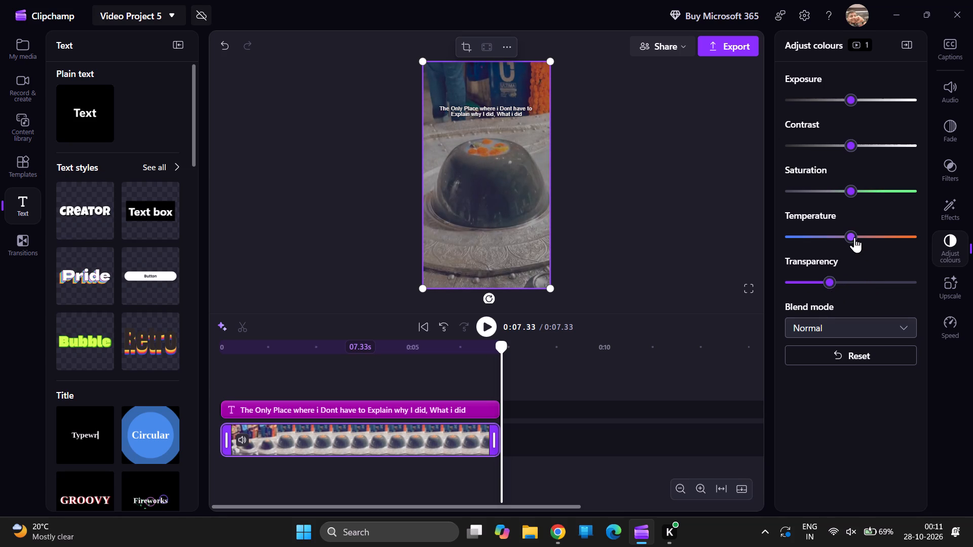
Make the video clip's temperature slightly warmer and its exposure slightly higher, playing the video to check each change.
left_click_drag(852, 236, 854, 239)
left_click_drag(854, 239, 854, 241)
left_click(490, 332)
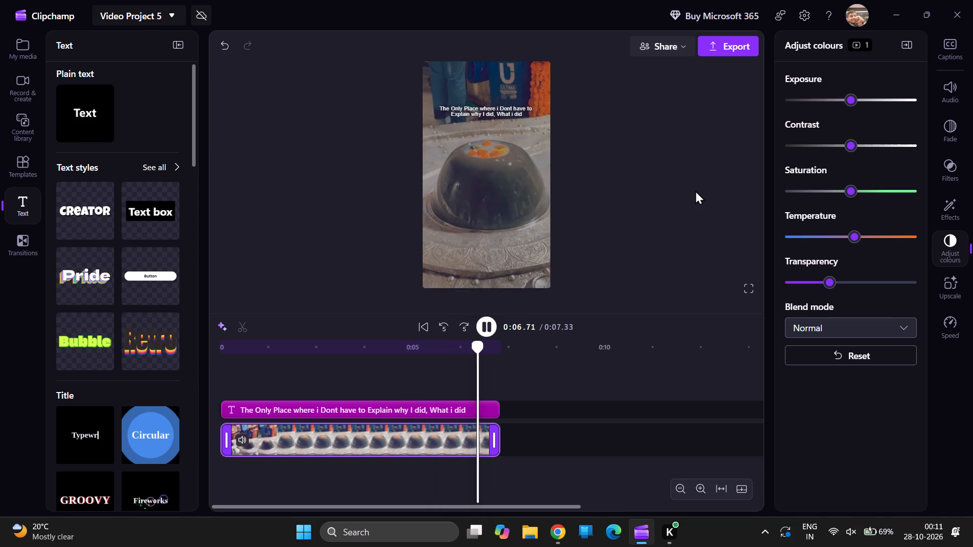
left_click_drag(853, 98, 860, 100)
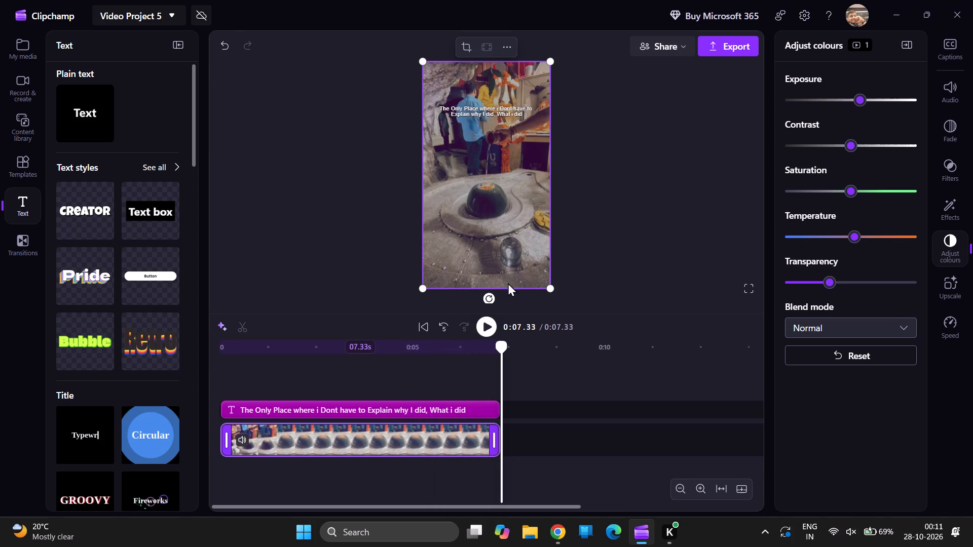
left_click(484, 326)
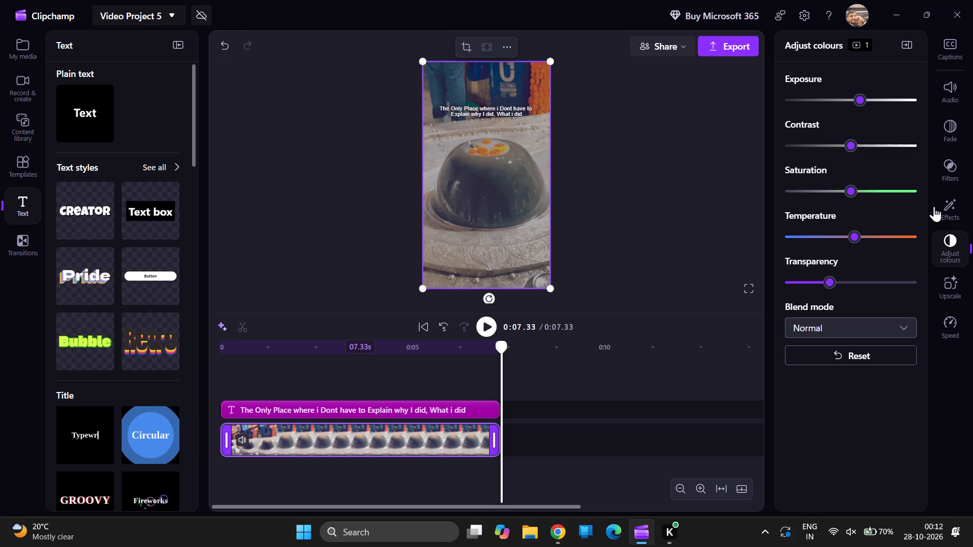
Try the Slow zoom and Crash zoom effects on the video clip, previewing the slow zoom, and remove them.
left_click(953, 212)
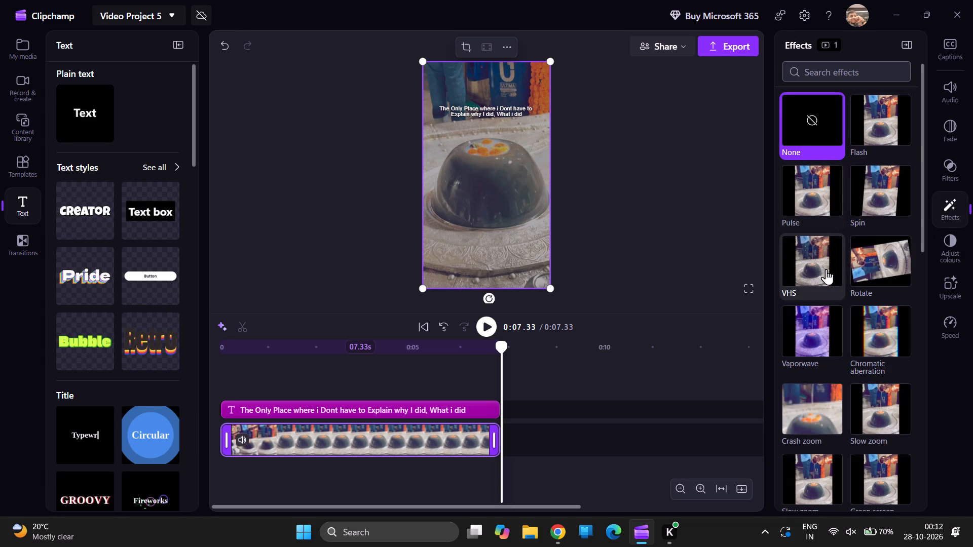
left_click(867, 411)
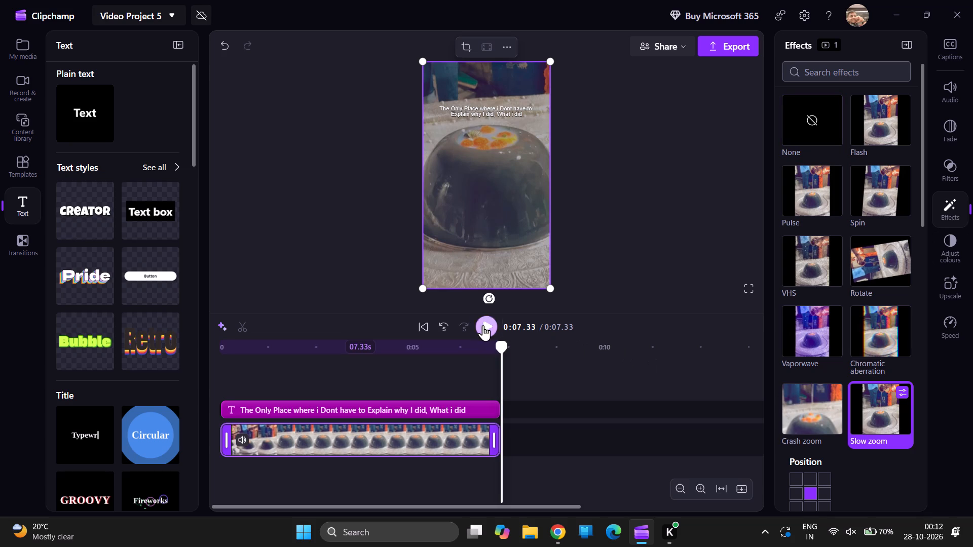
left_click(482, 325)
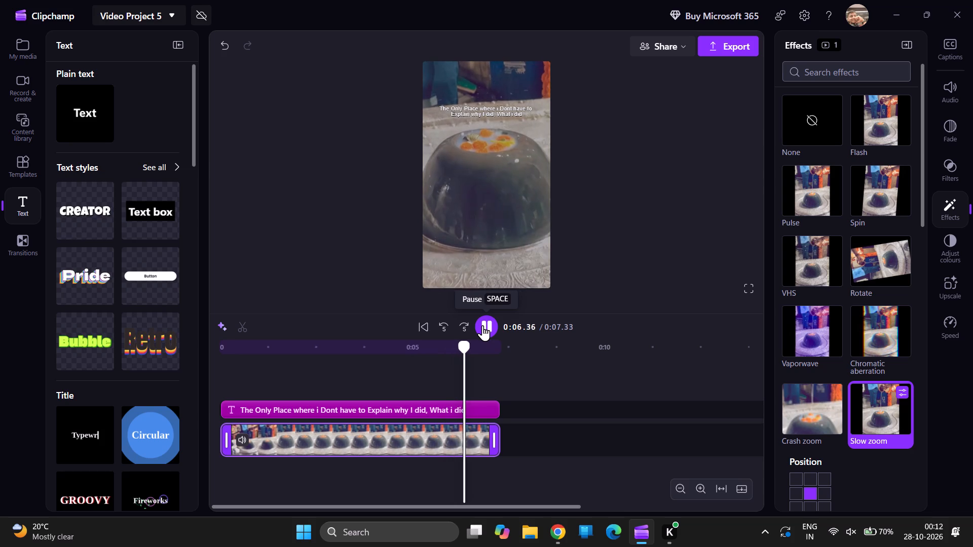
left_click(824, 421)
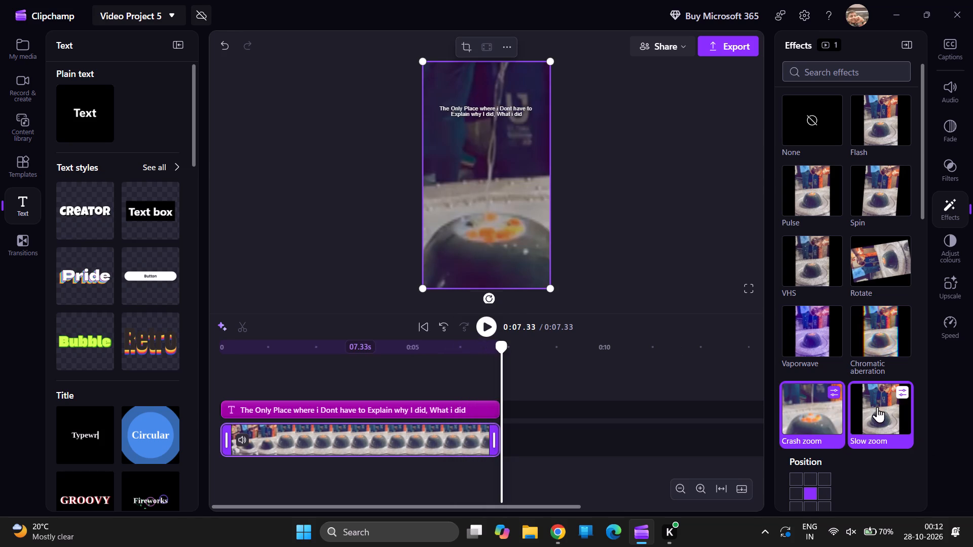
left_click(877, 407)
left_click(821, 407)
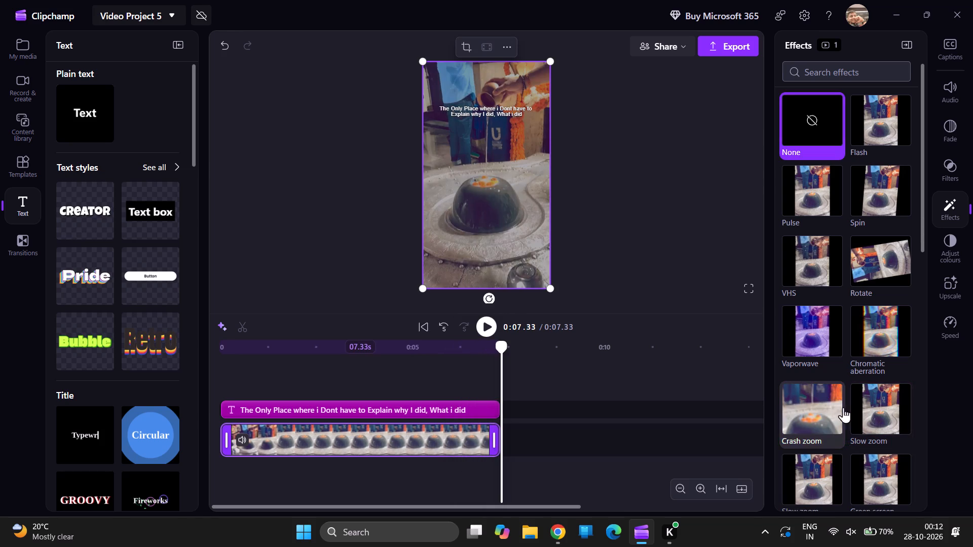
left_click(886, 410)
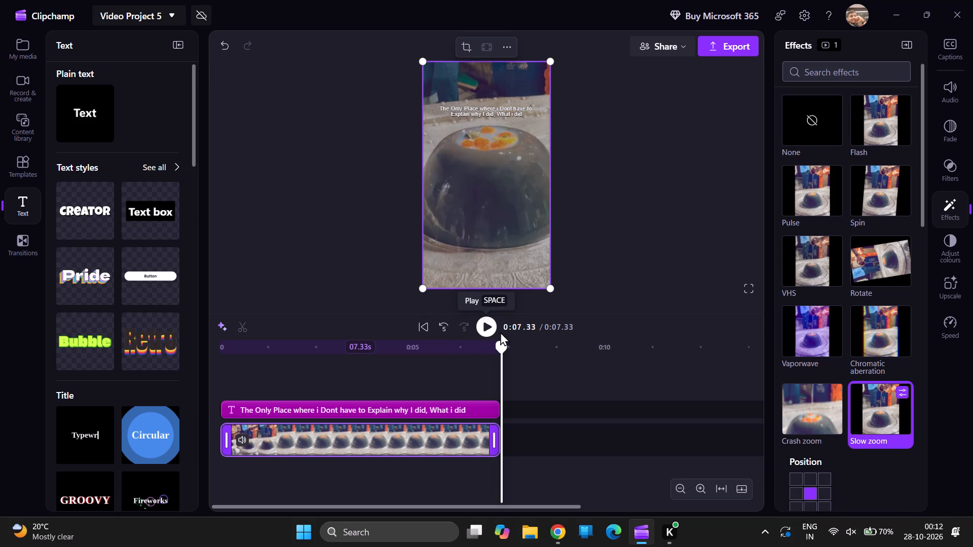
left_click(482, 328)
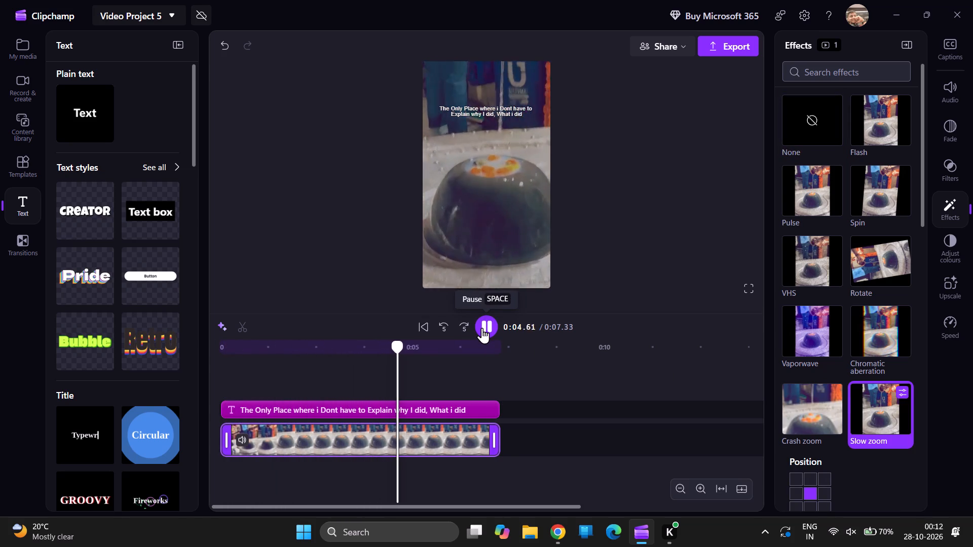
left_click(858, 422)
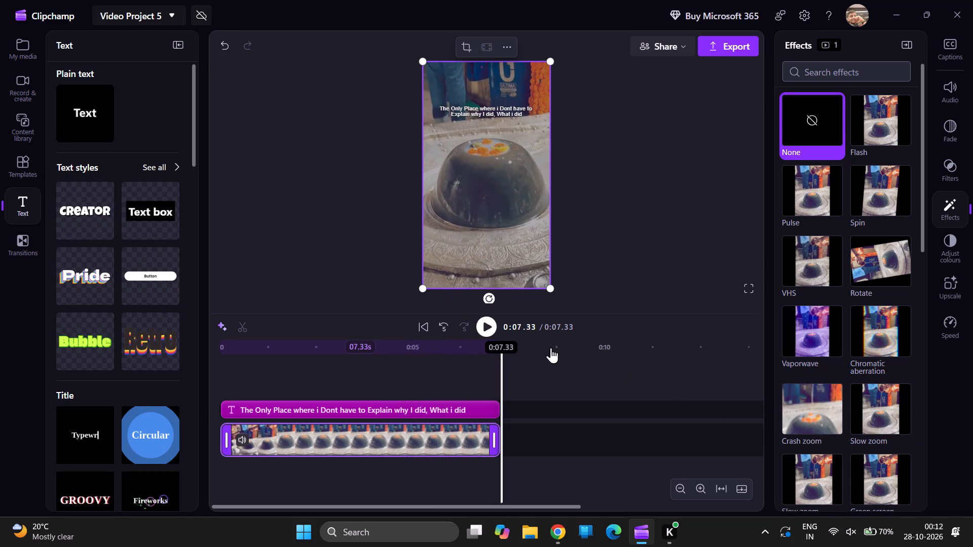
Play the video to check it without any effects applied.
left_click(490, 322)
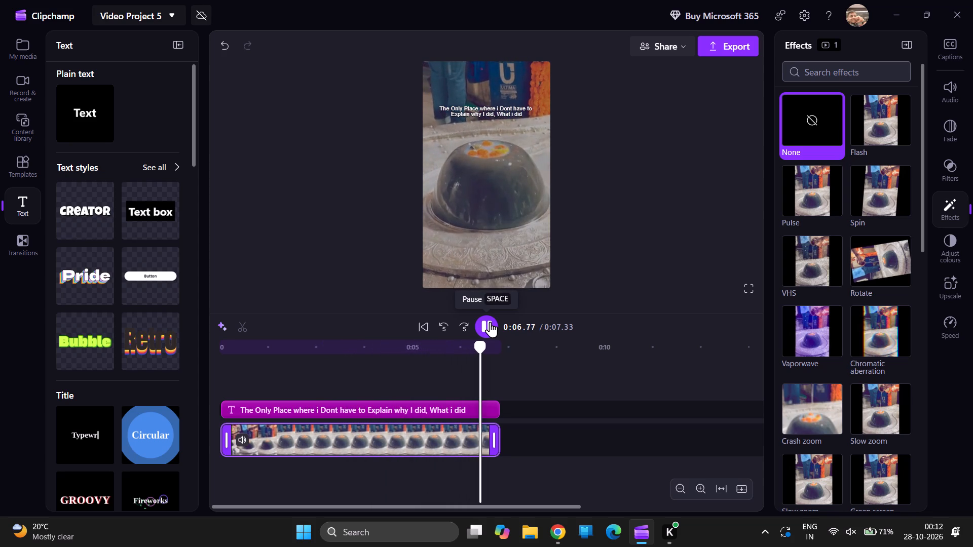
Look through the colour filters and the fade settings available for the temple video clip.
left_click(949, 166)
left_click_drag(920, 158, 917, 183)
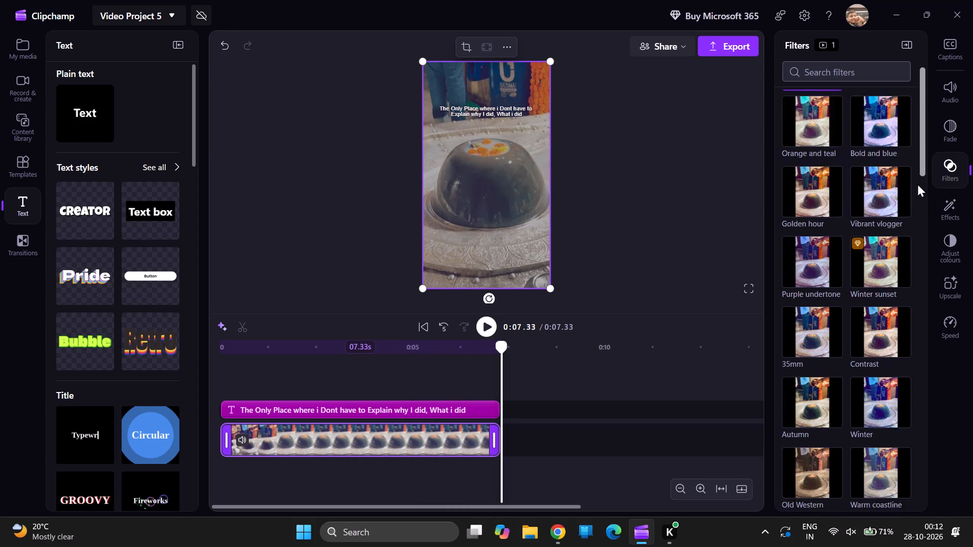
left_click_drag(917, 183, 914, 221)
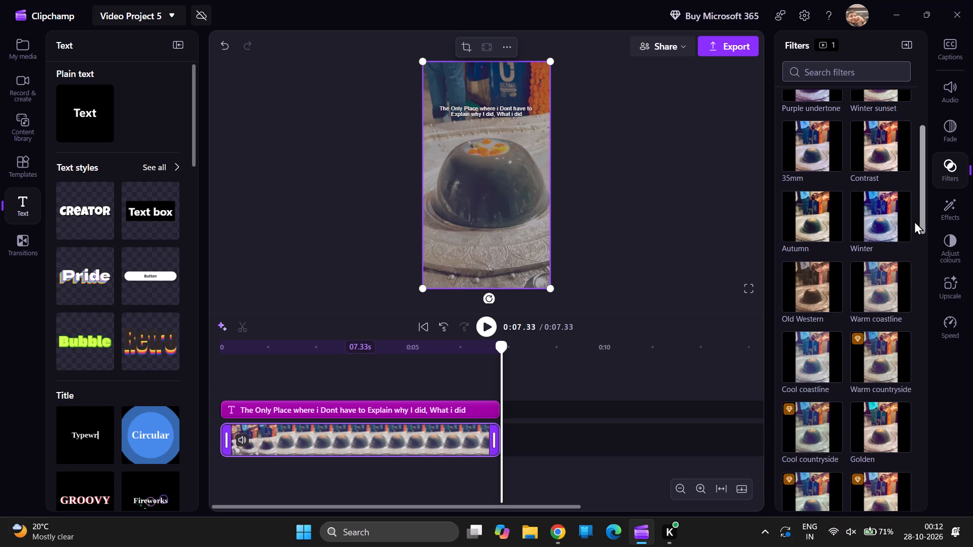
left_click_drag(914, 221, 905, 252)
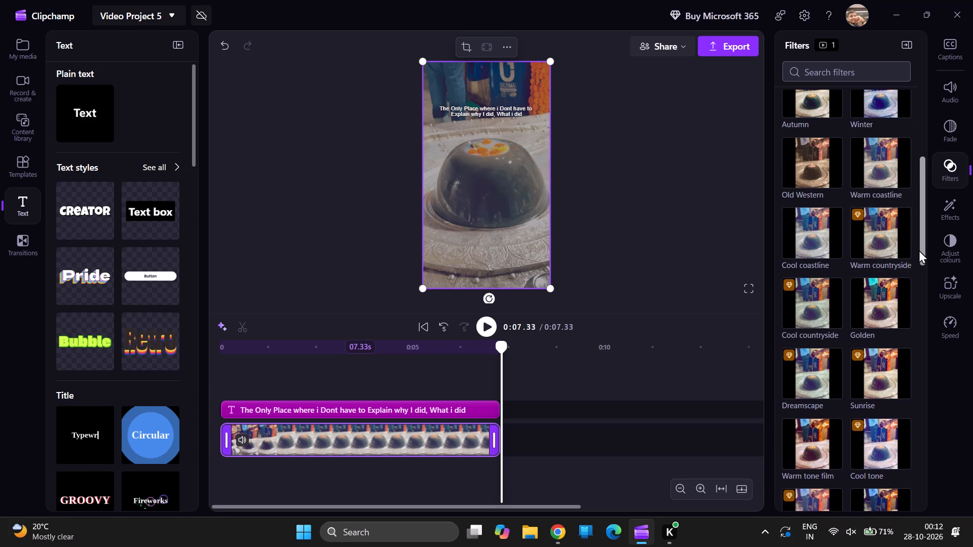
left_click_drag(919, 250, 945, 188)
left_click(967, 123)
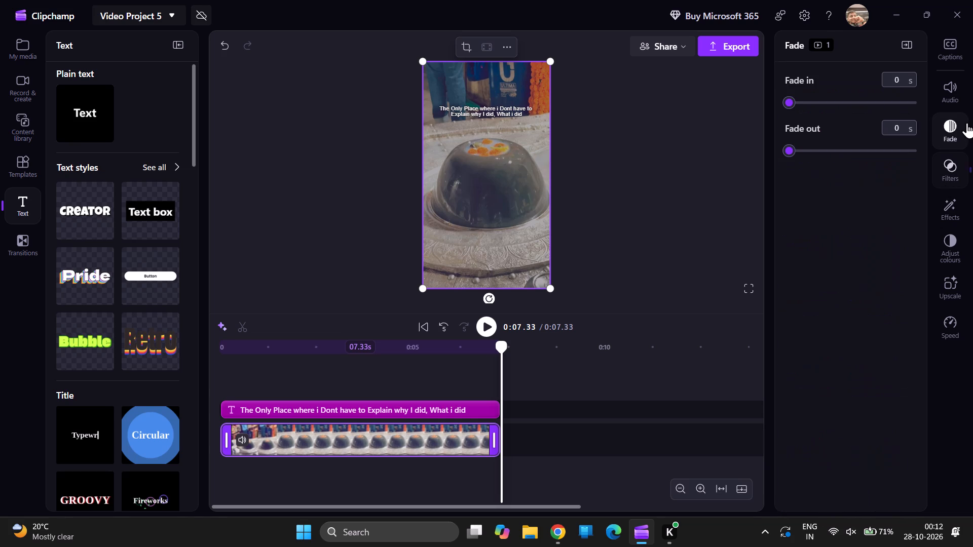
Raise the temple video clip's volume to about 148%.
left_click(952, 86)
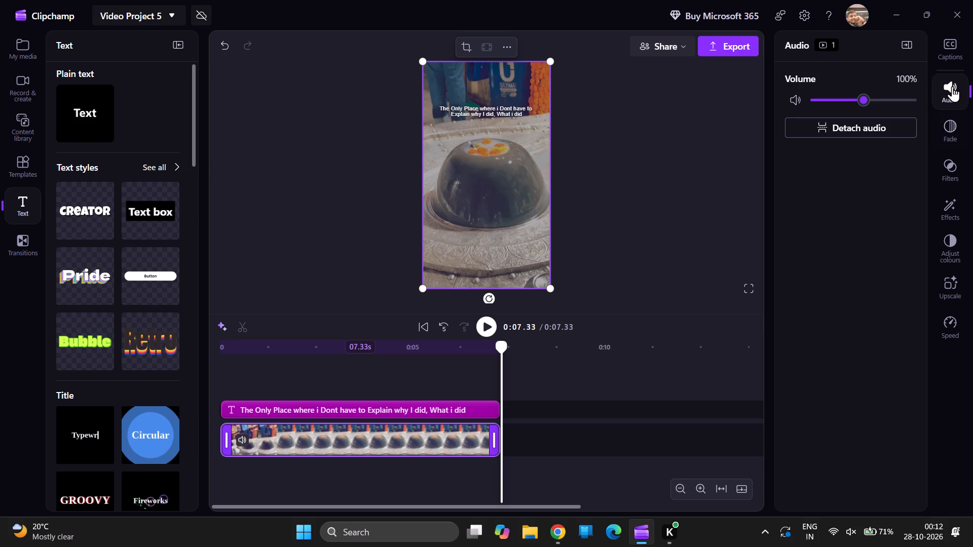
left_click_drag(869, 97, 887, 101)
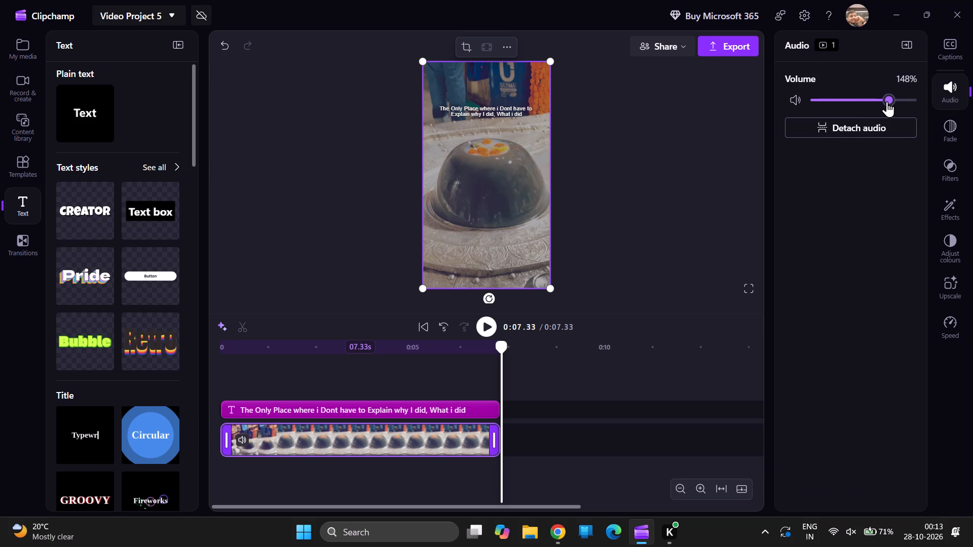
left_click_drag(887, 101, 883, 105)
Detach the audio from the temple video clip onto its own timeline track.
left_click(874, 121)
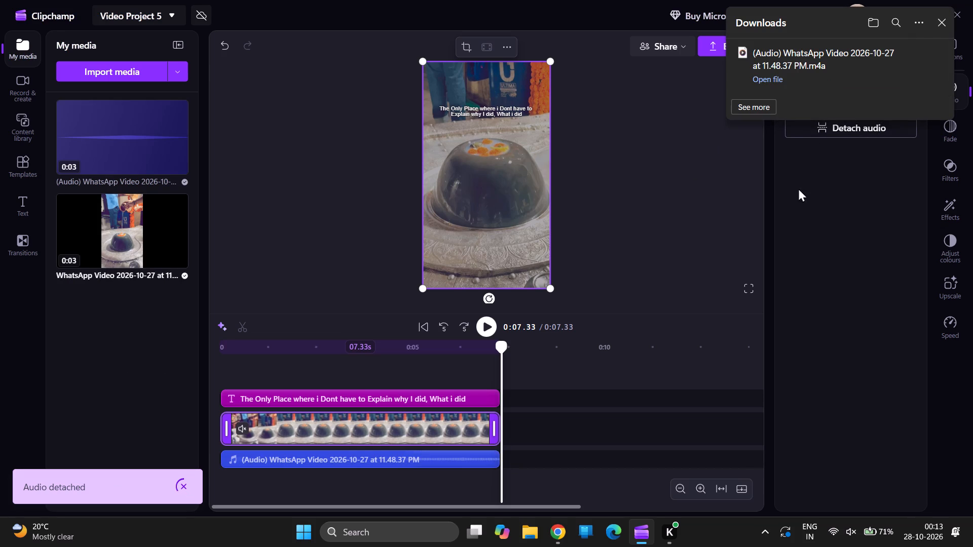
Play the video to check it with the detached audio, and dismiss the list of downloaded files.
left_click(759, 102)
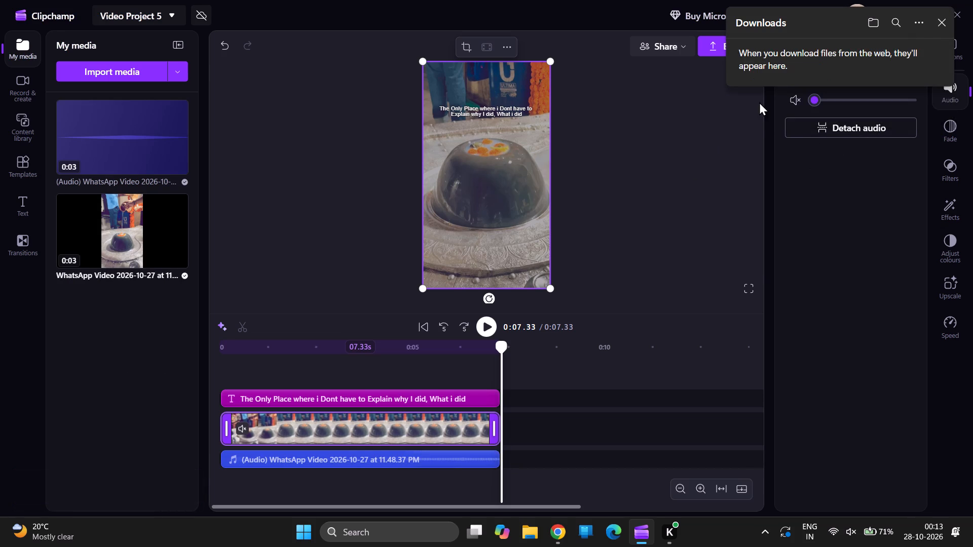
left_click(487, 325)
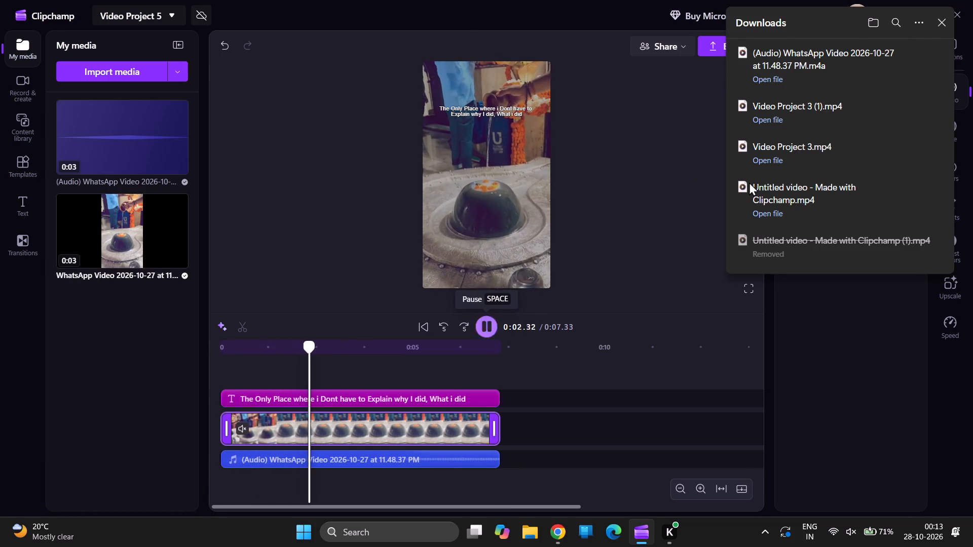
left_click(938, 20)
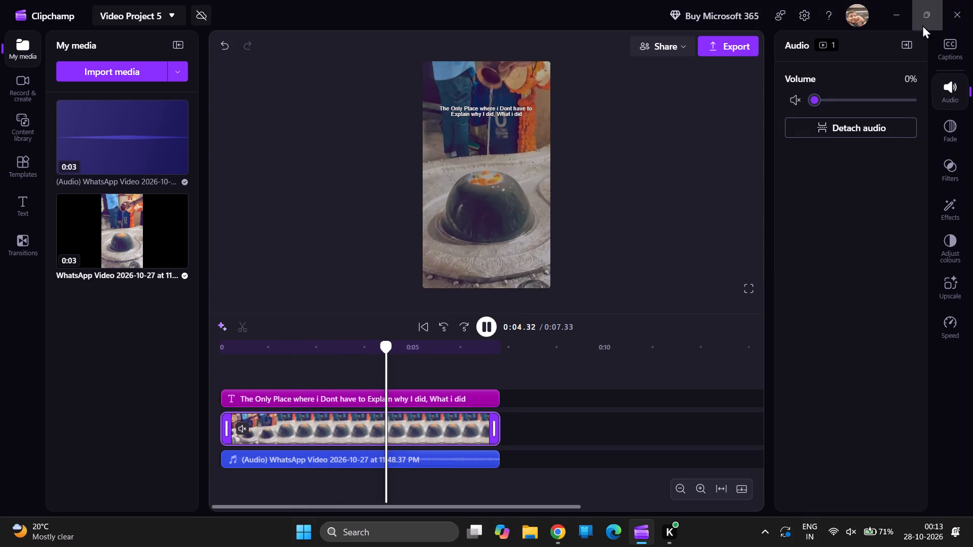
Export the finished temple video at 1080p as an MP4 file named REEL.
left_click(745, 55)
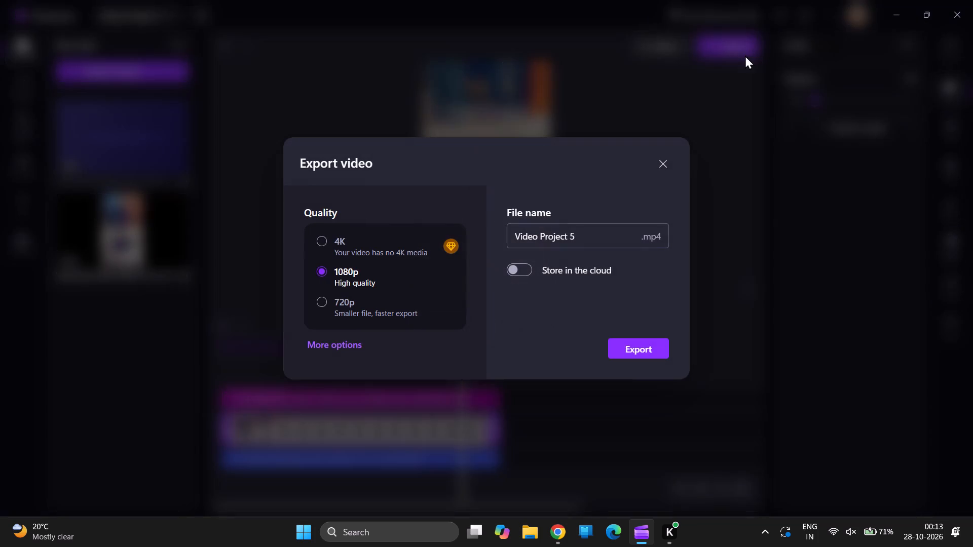
left_click(615, 235)
left_click_drag(615, 235, 495, 244)
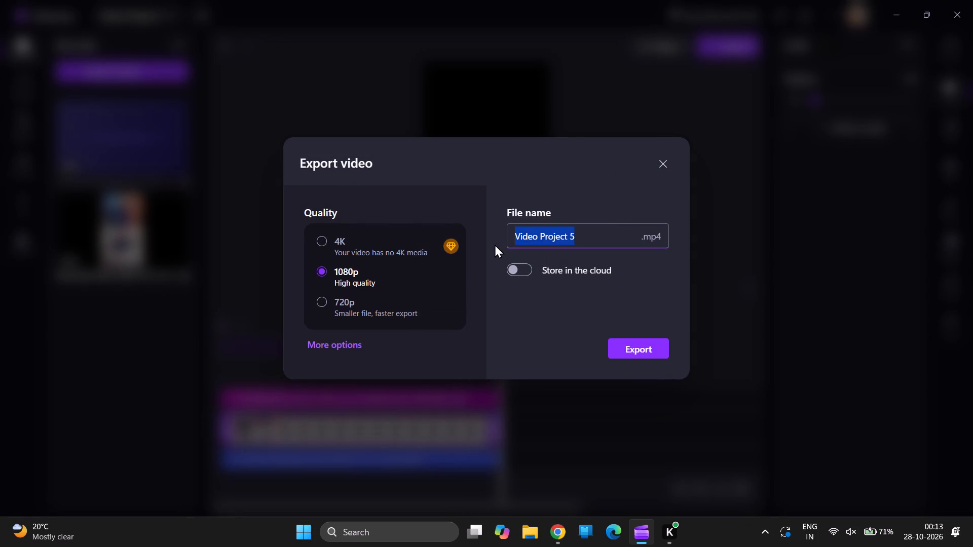
key("BackSpace")
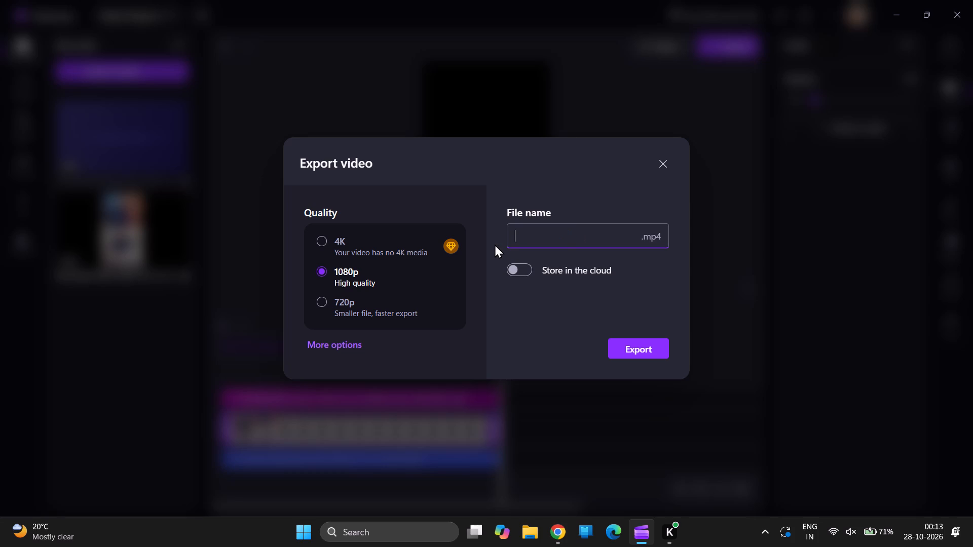
type("REE")
type("L")
key("space")
left_click(655, 240)
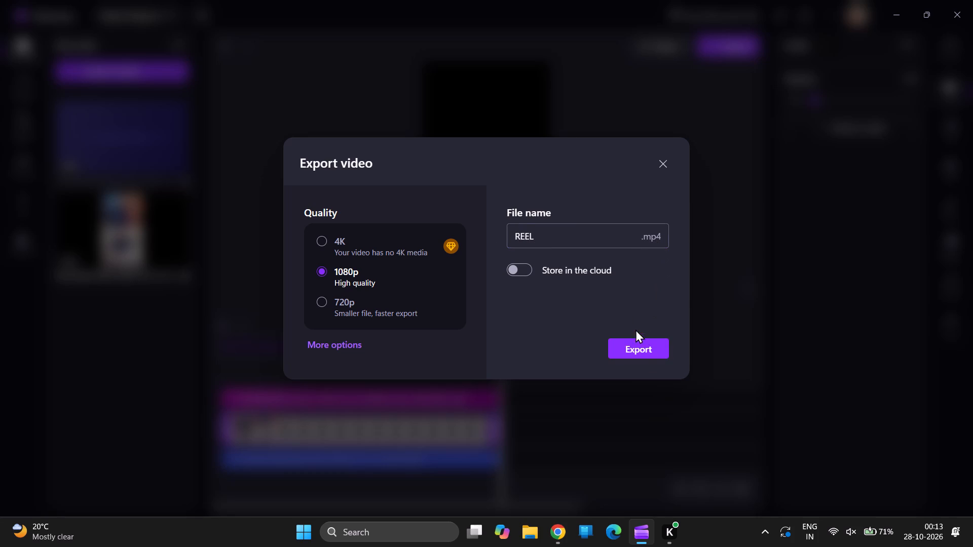
left_click(645, 347)
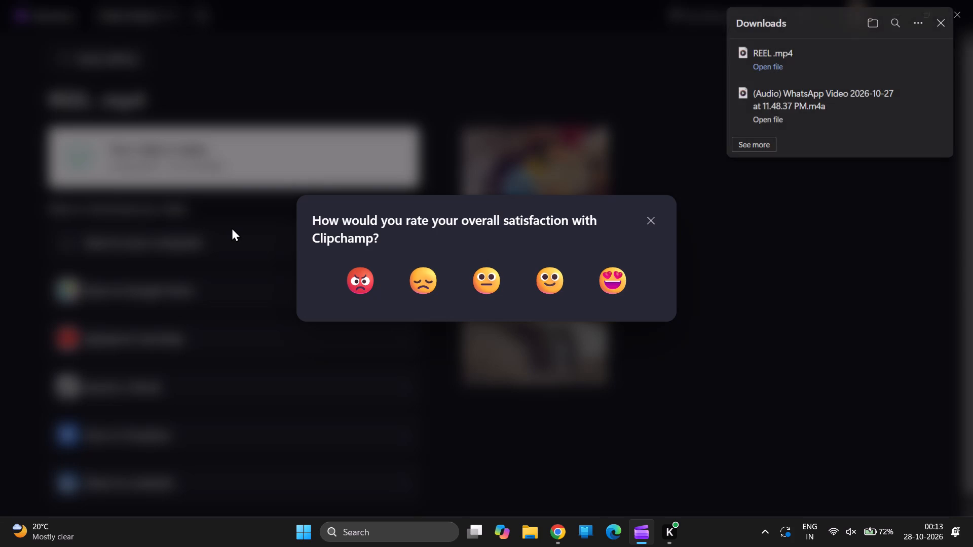
Dismiss the satisfaction survey and save the exported video to the computer's Documents folder as REEL in MP4 format.
left_click(653, 220)
left_click(303, 228)
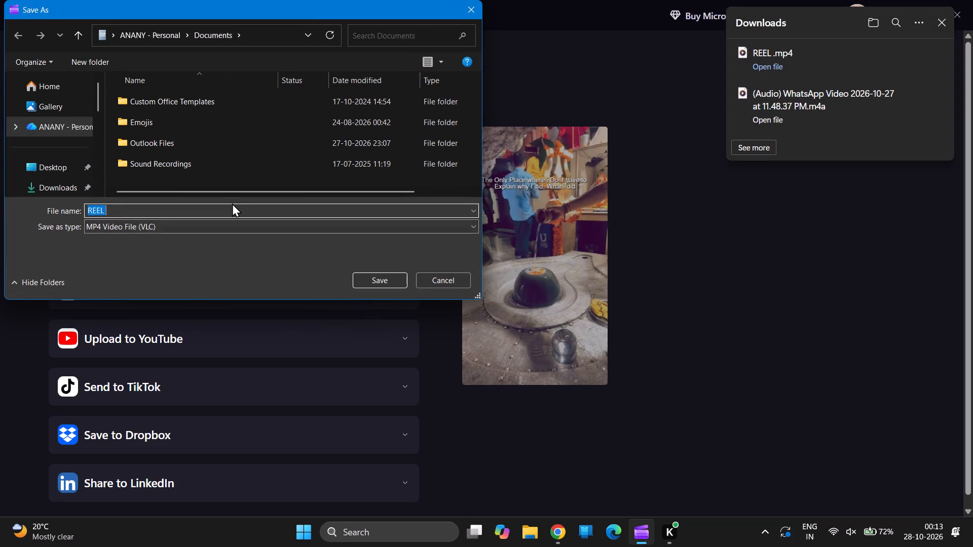
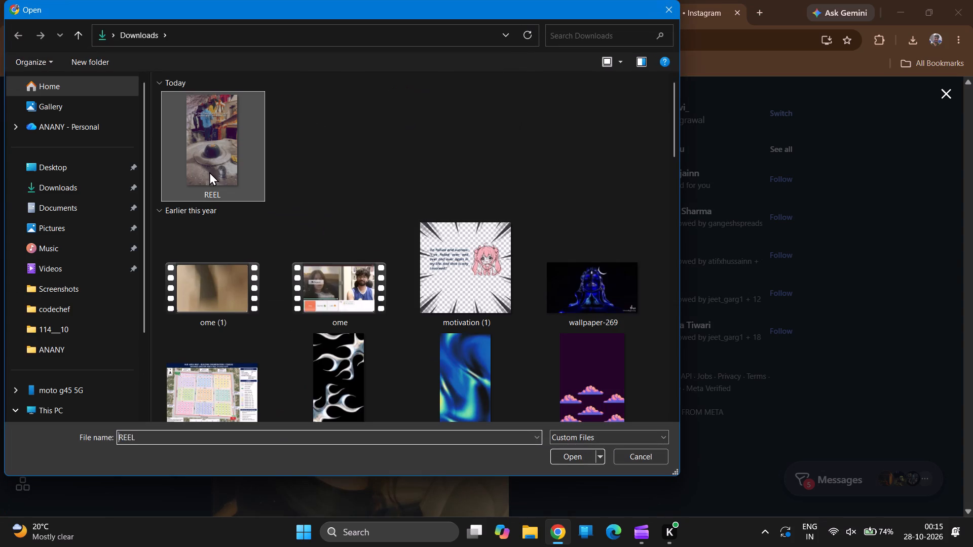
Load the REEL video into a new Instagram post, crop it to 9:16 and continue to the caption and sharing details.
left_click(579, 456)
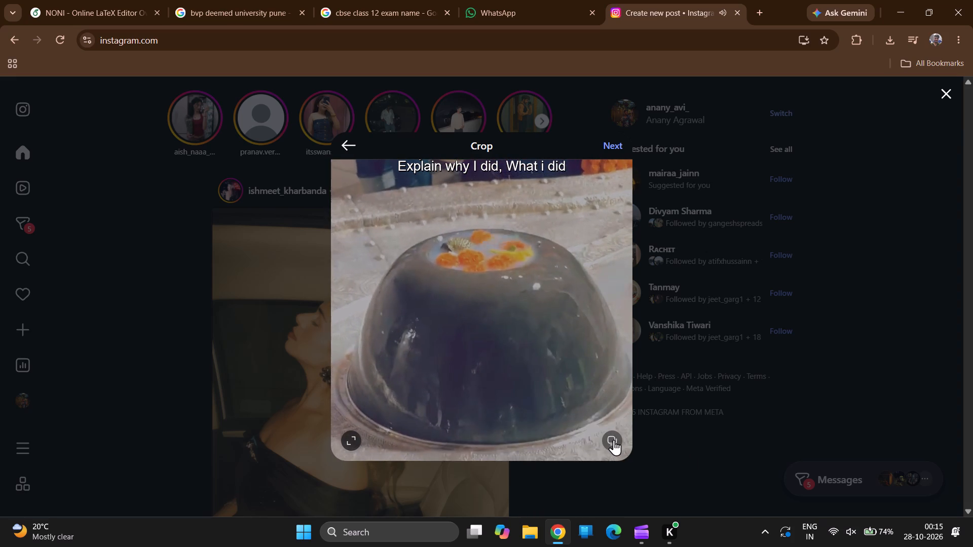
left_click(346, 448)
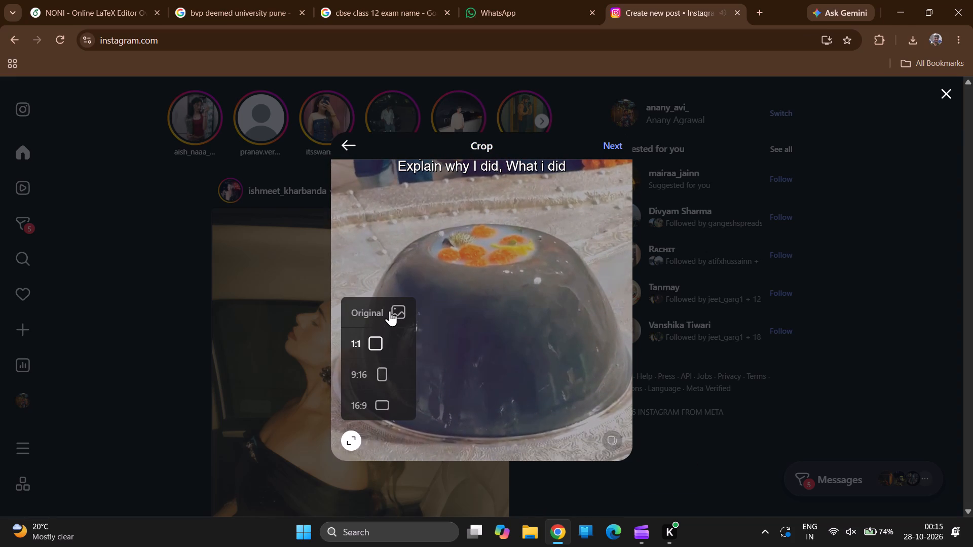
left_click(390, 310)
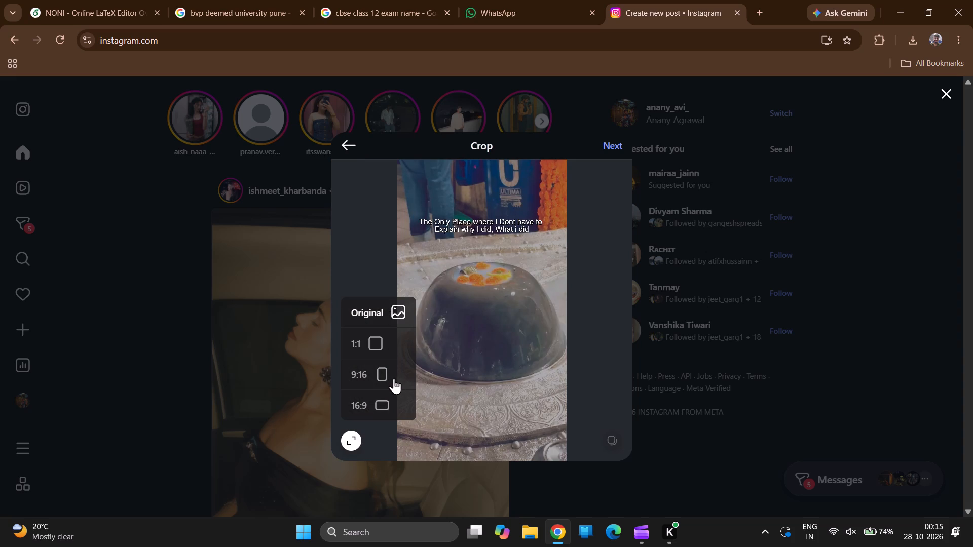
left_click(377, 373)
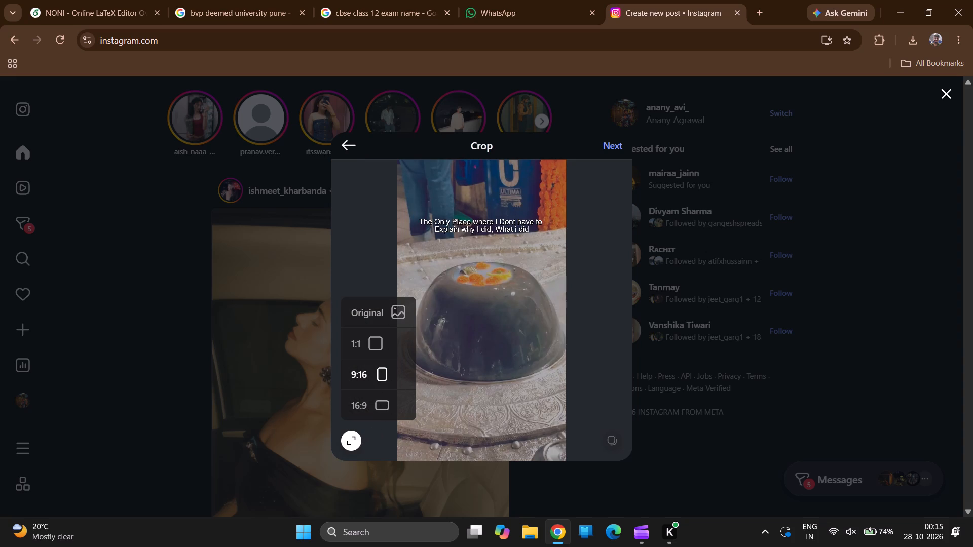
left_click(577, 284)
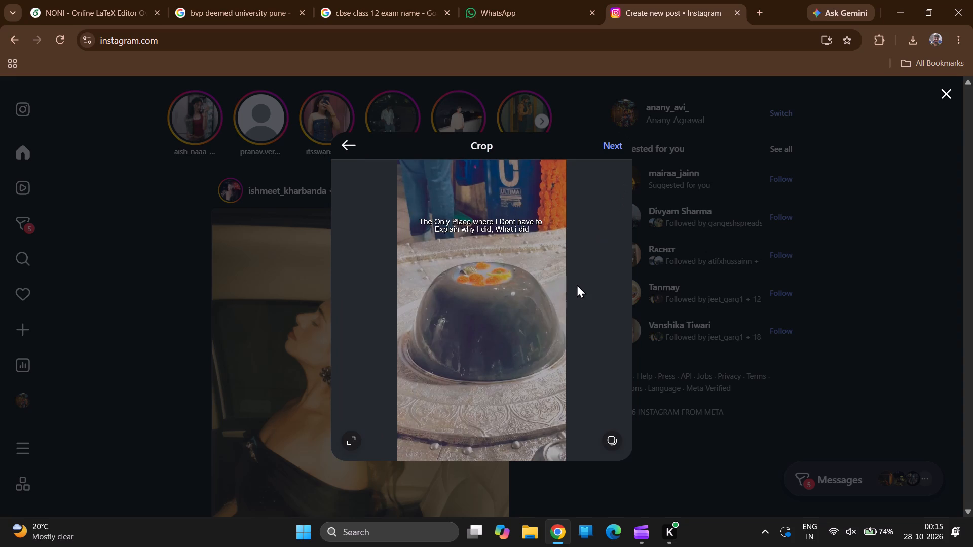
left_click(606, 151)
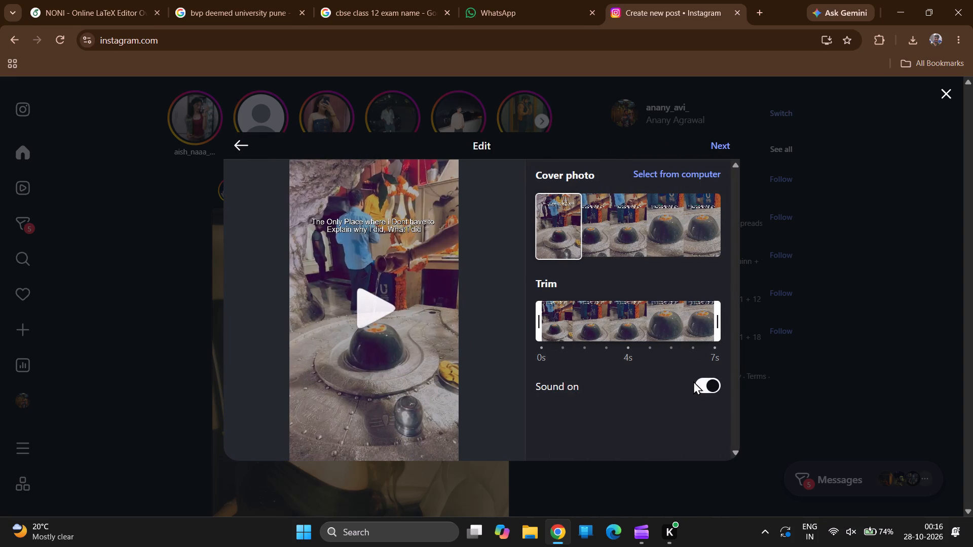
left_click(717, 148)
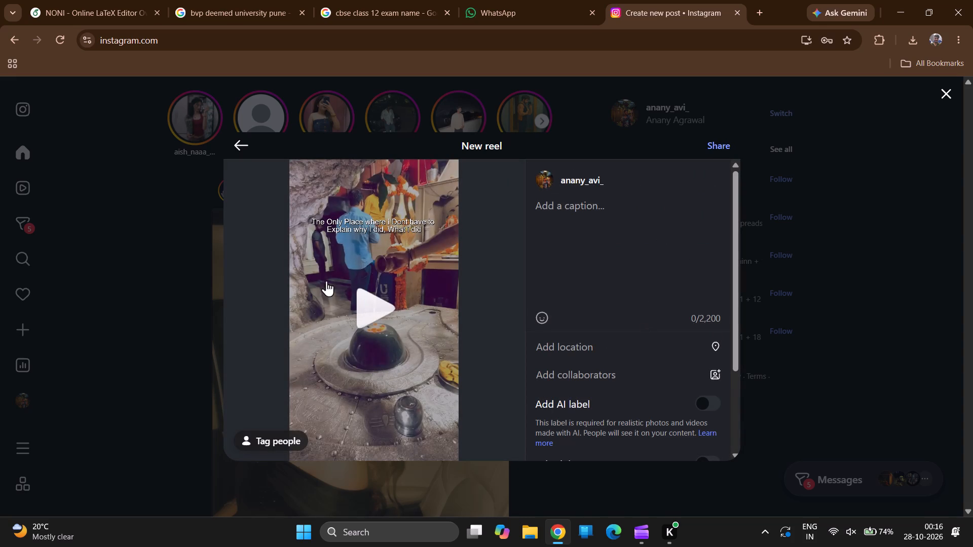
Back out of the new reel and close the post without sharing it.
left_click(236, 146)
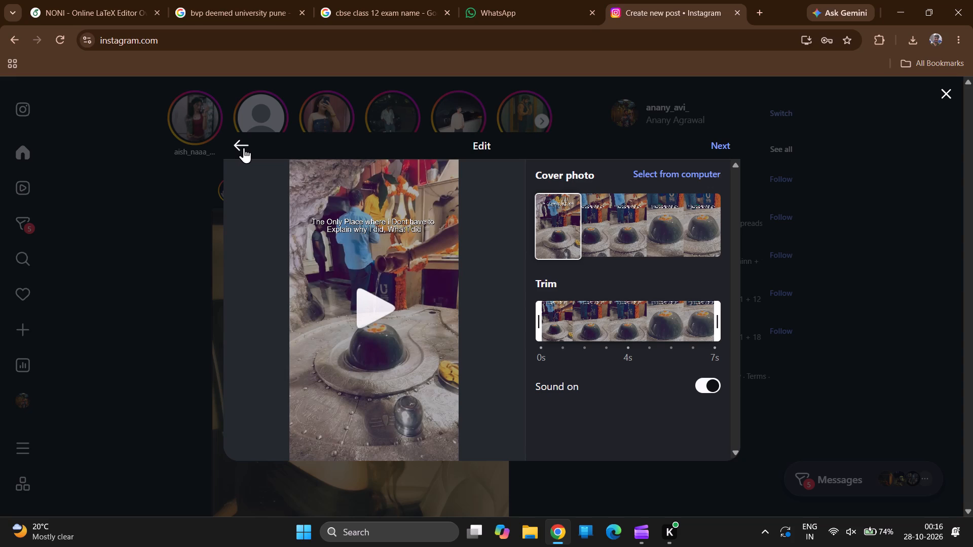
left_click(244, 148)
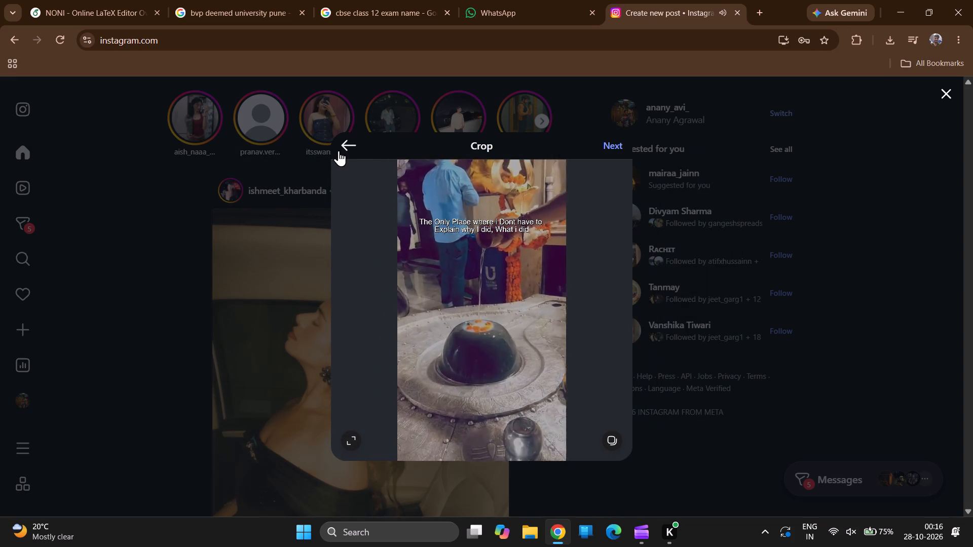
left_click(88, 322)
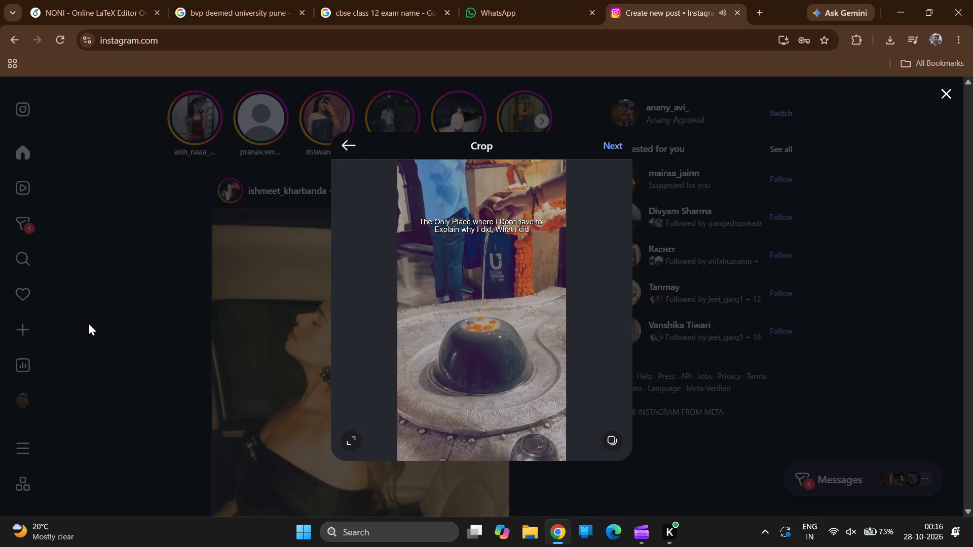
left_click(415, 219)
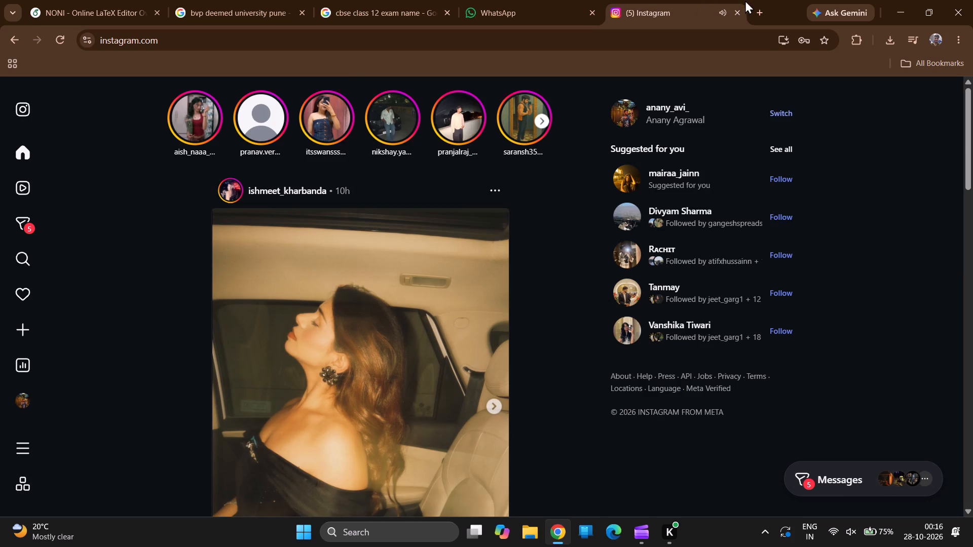
Open a new browser tab.
left_click(764, 4)
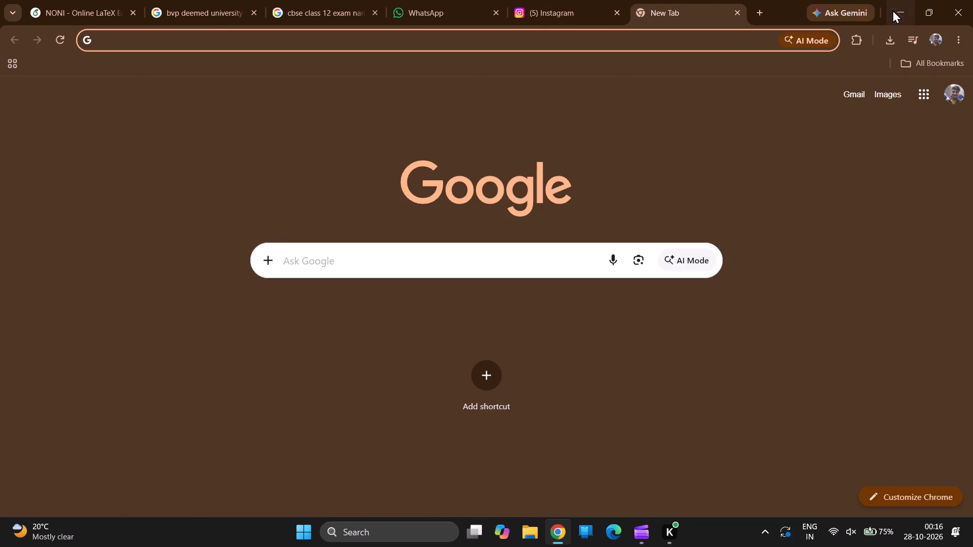
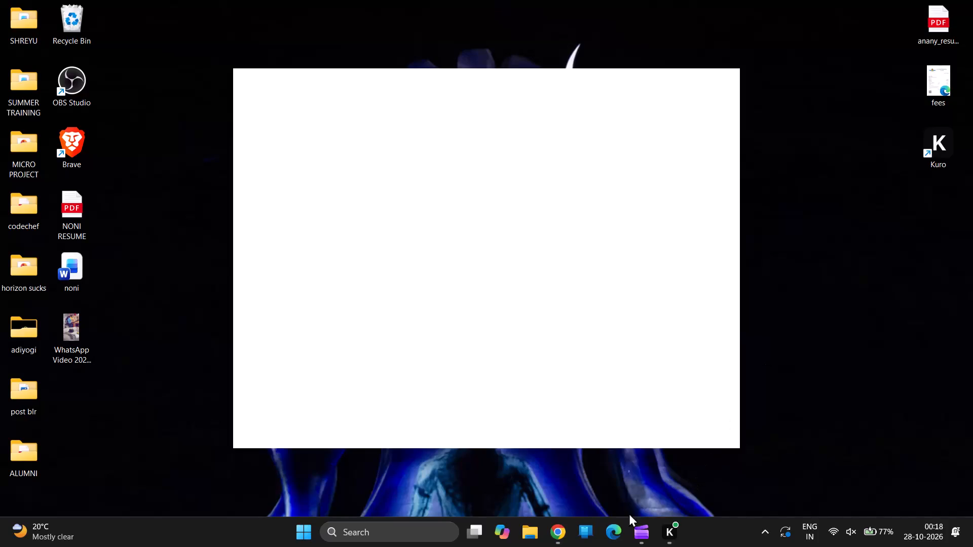
Switch to the open Instagram page in Chrome and open the direct message inbox.
left_click(546, 528)
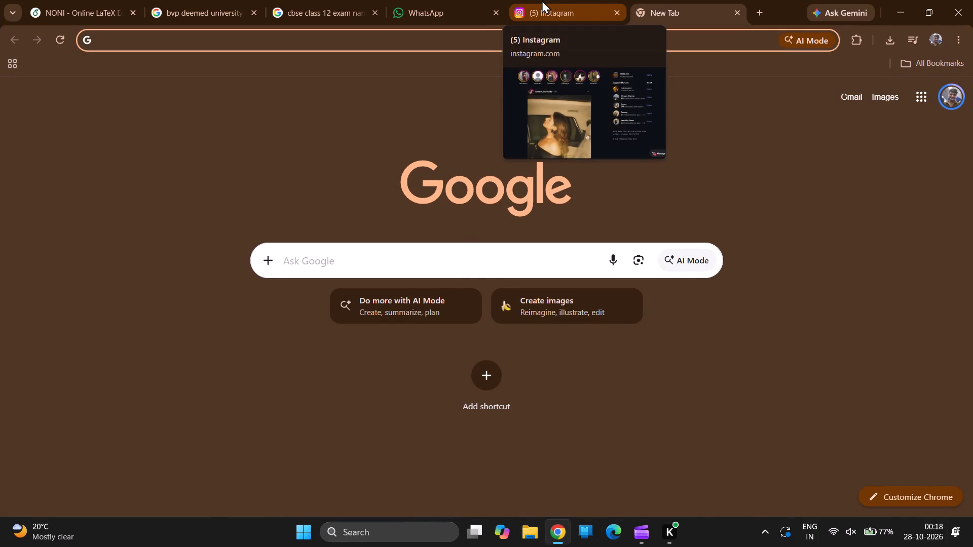
left_click(542, 0)
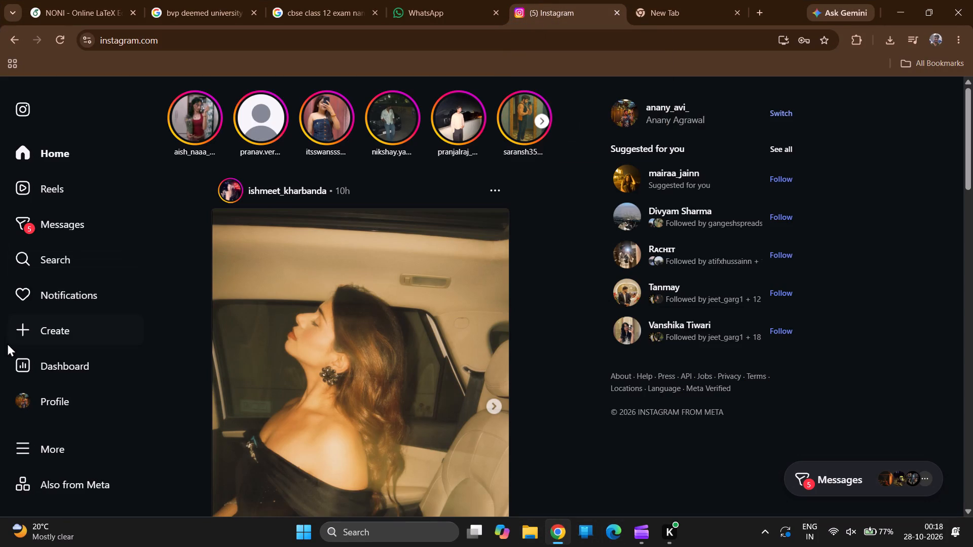
left_click(76, 214)
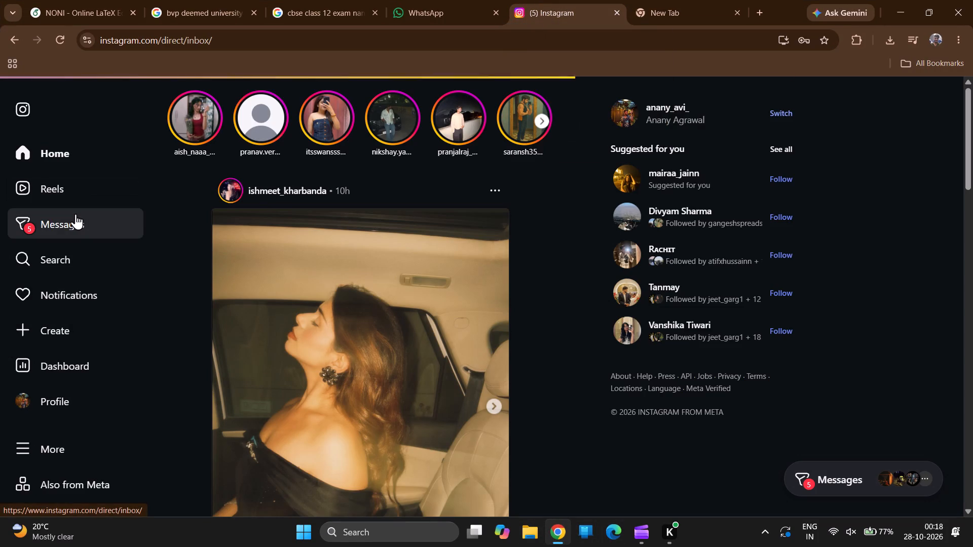